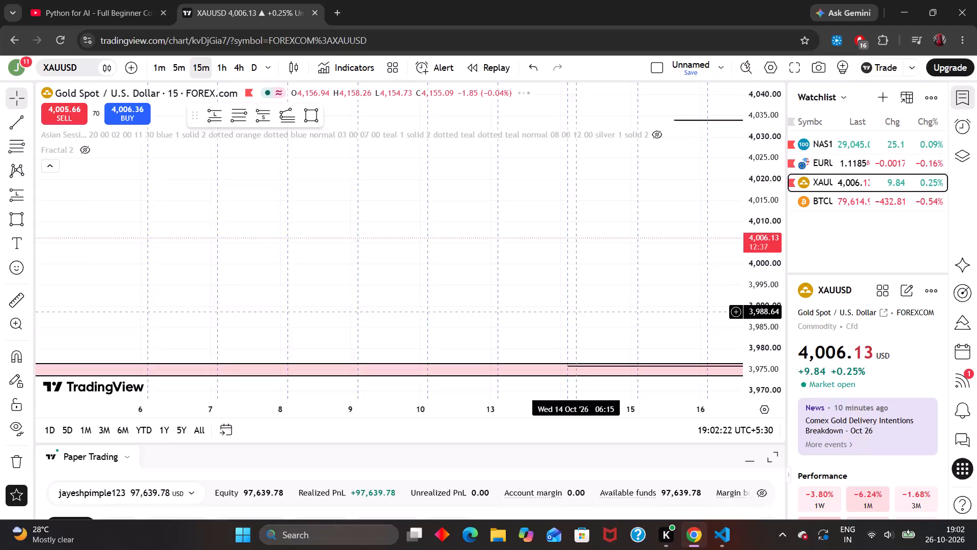
Look back through the XAUUSD 15-minute chart to the earliest available price bars in early August.
drag(577, 312, 879, 296)
drag(311, 277, 771, 337)
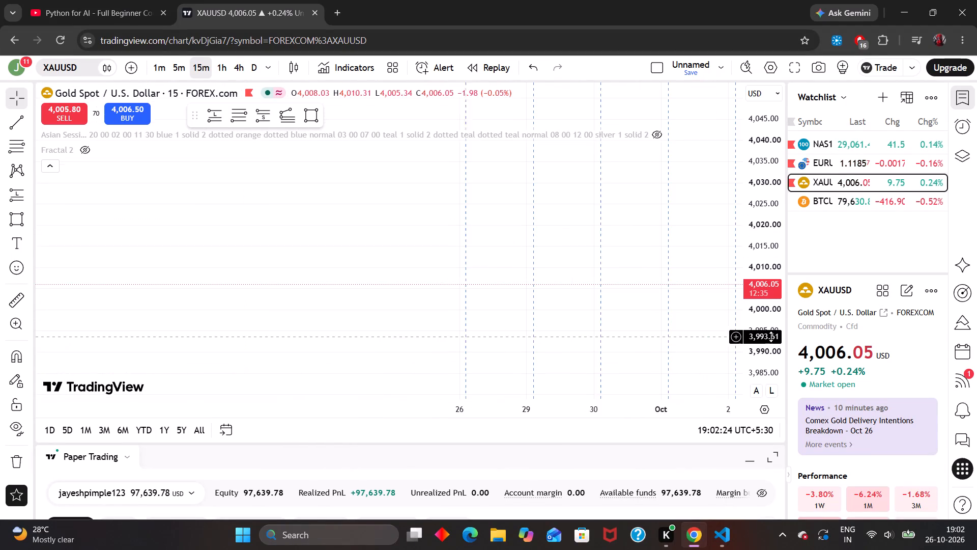
drag(771, 337, 772, 336)
drag(354, 340, 861, 297)
drag(296, 307, 576, 320)
drag(272, 415, 332, 422)
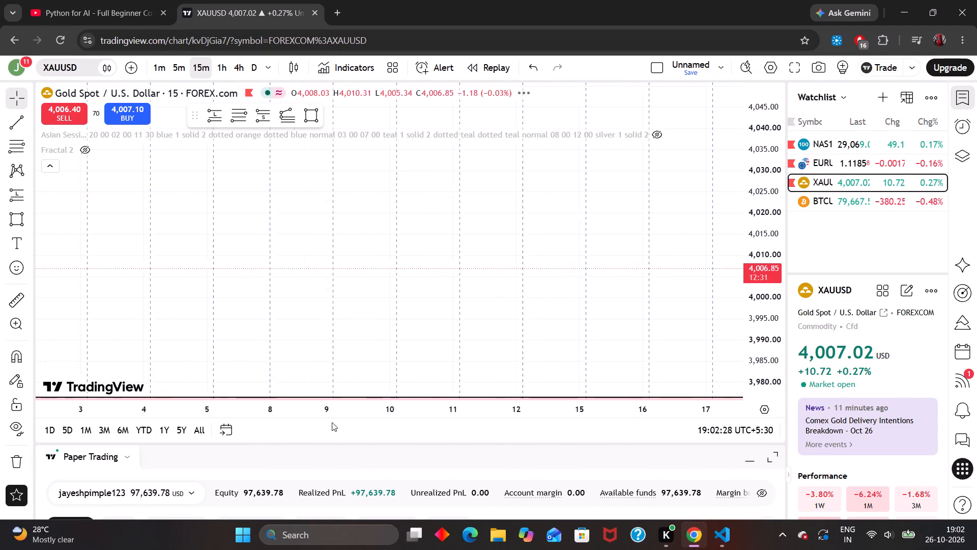
drag(332, 422, 657, 417)
drag(152, 242, 235, 245)
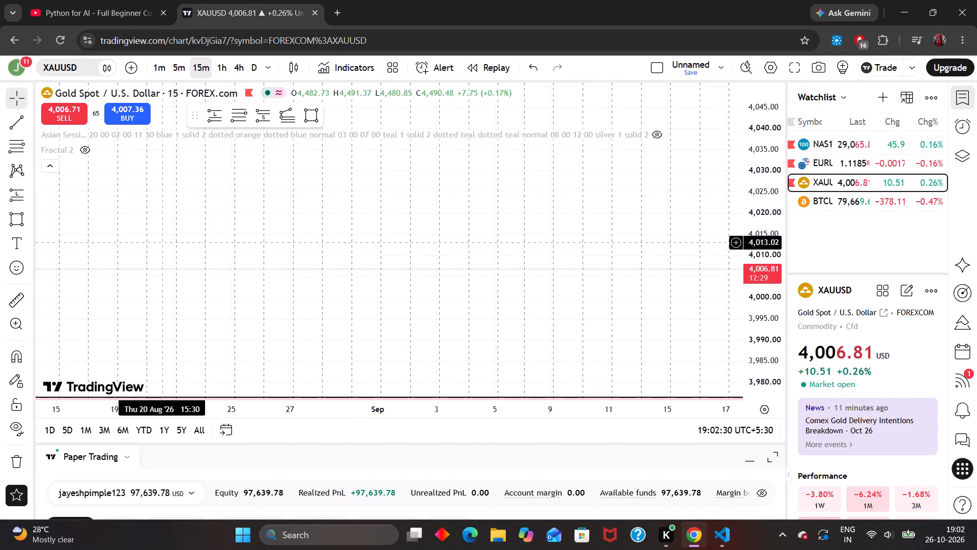
drag(235, 245, 626, 292)
drag(301, 295, 631, 290)
drag(523, 320, 361, 368)
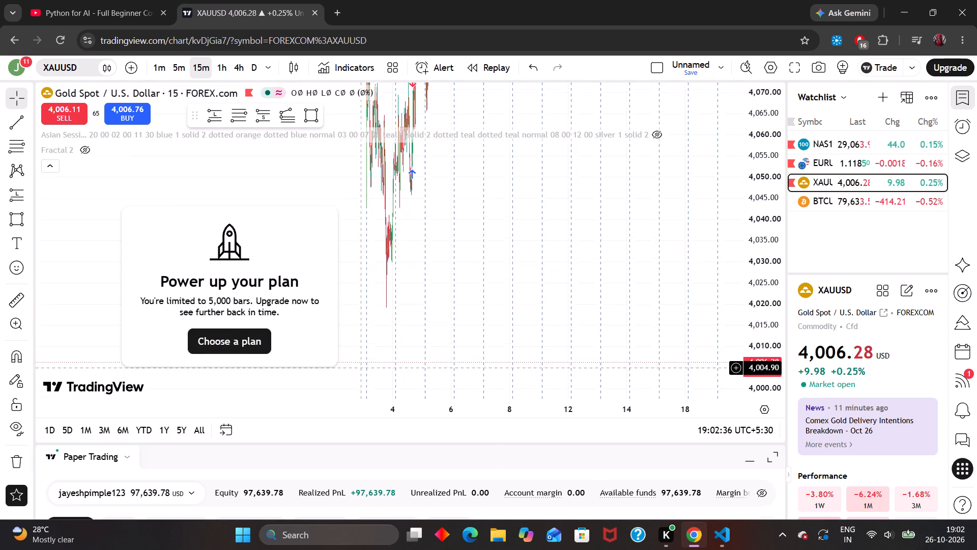
drag(361, 368, 361, 370)
Switch the XAUUSD chart to the 1-hour timeframe.
click(222, 66)
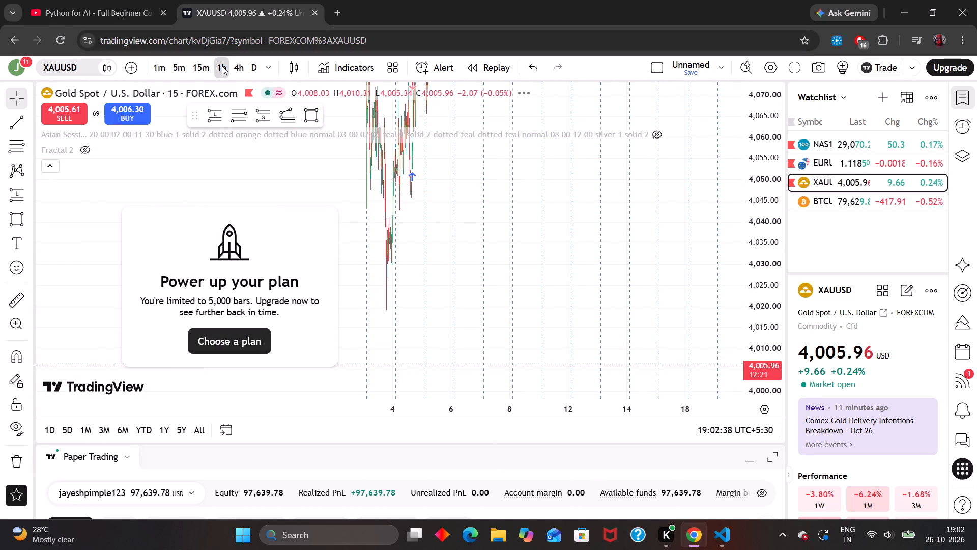
Examine the late-June to July price lows around the existing pink zone near 3,975 on the 1-hour chart.
drag(210, 231, 267, 157)
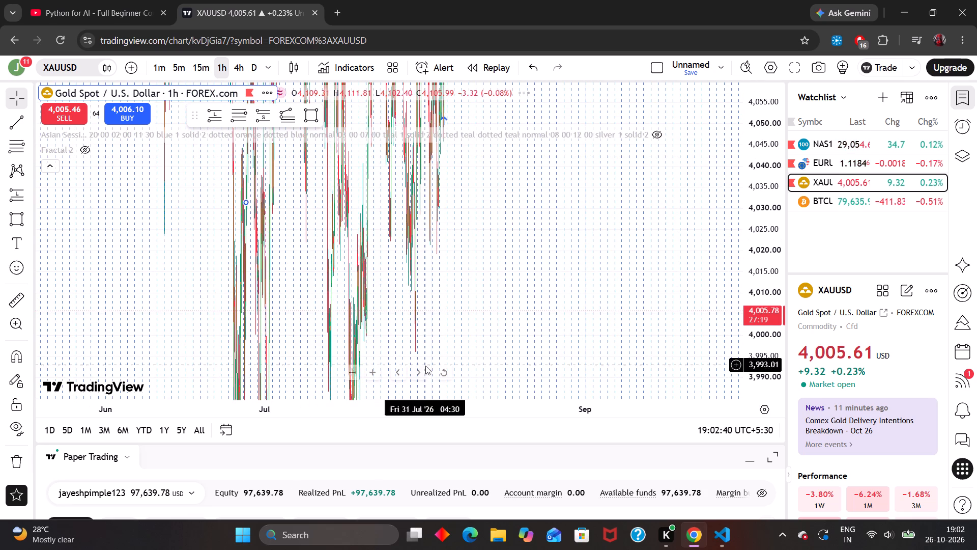
drag(426, 414, 208, 406)
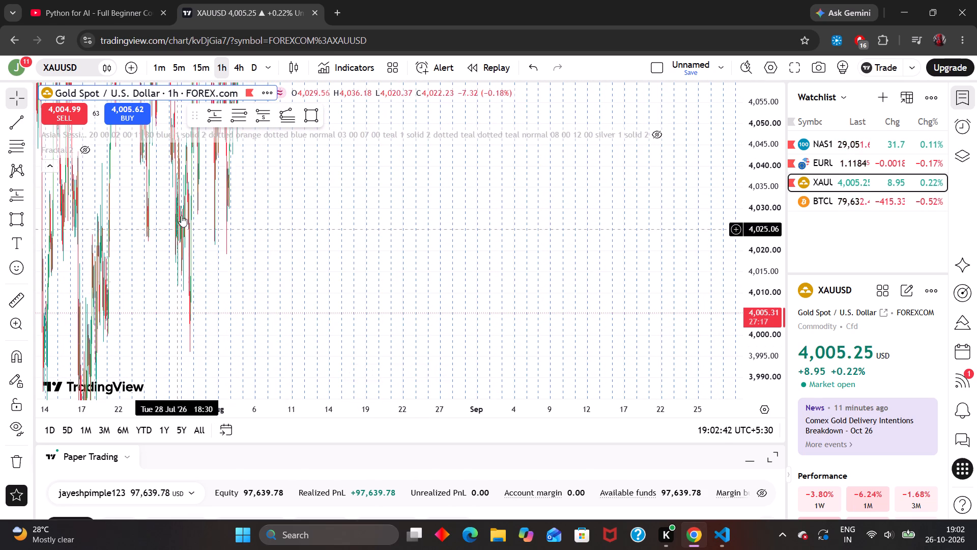
drag(184, 213, 413, 438)
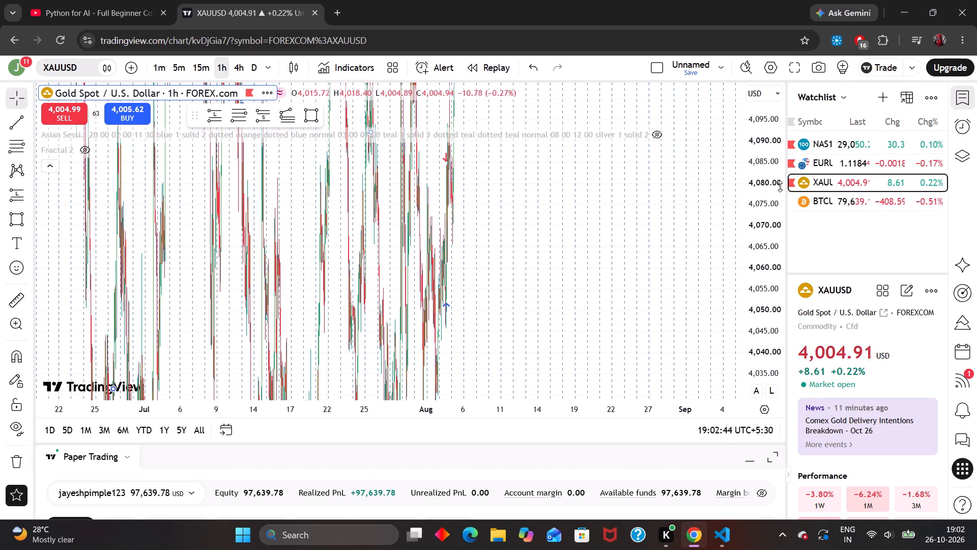
drag(780, 186, 780, 446)
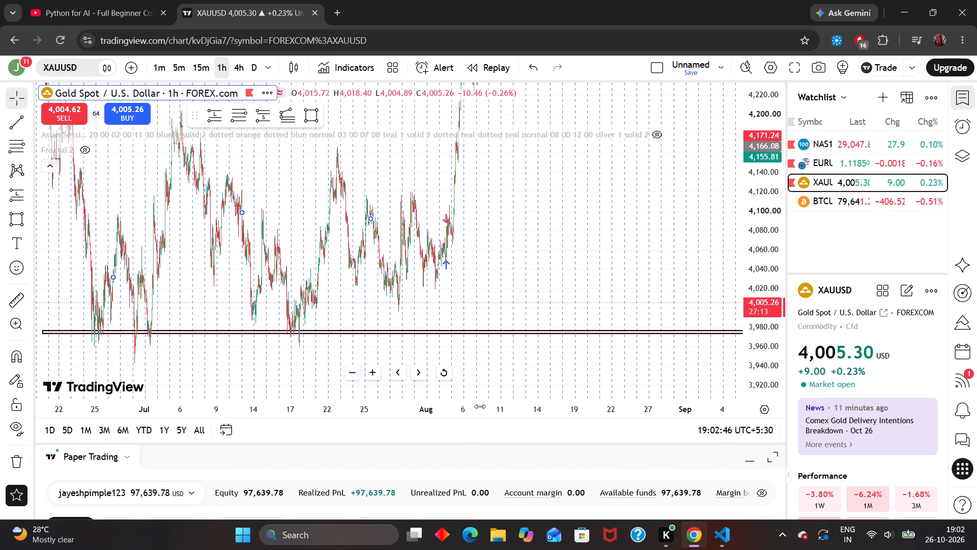
drag(480, 406, 291, 421)
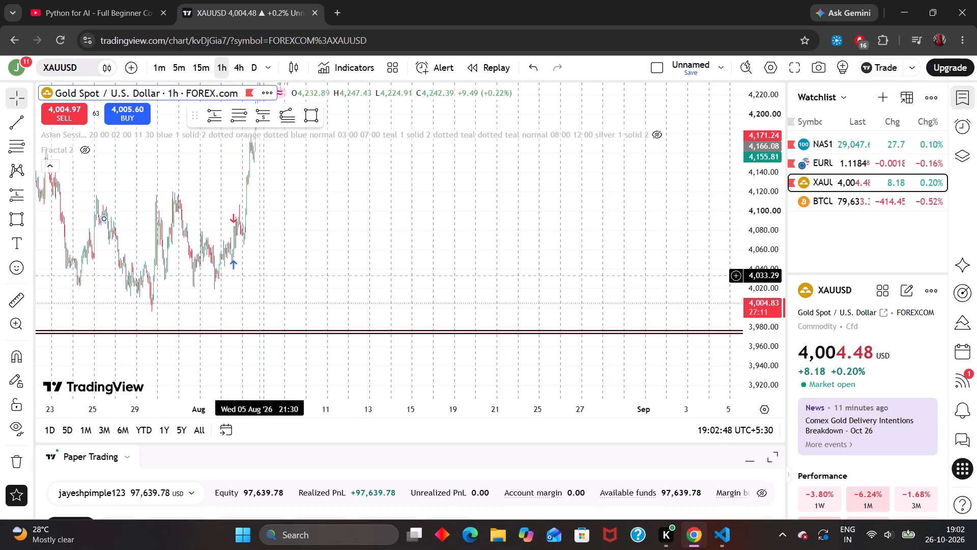
drag(324, 289, 563, 331)
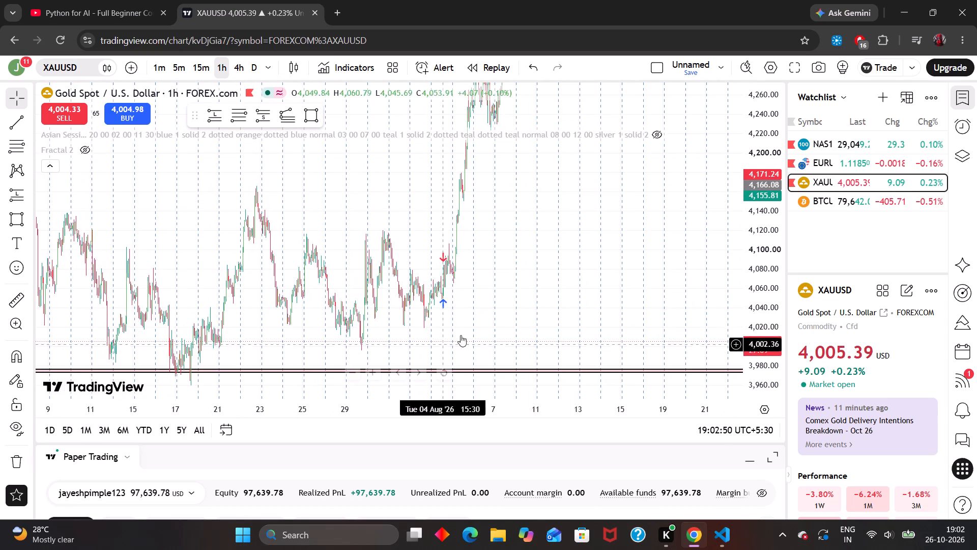
drag(263, 258, 317, 254)
drag(448, 246, 398, 287)
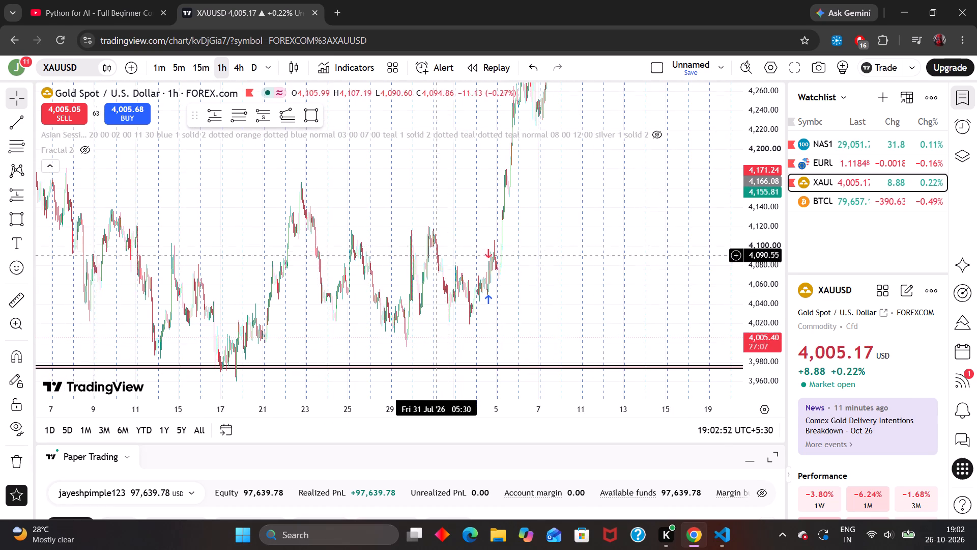
drag(398, 287, 32, 503)
drag(525, 385, 377, 195)
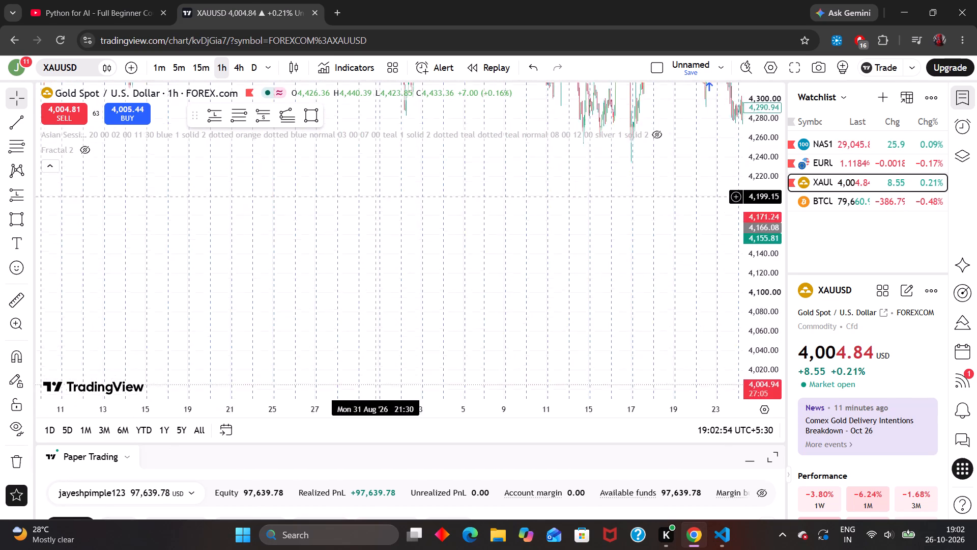
drag(377, 195, 686, 146)
drag(341, 323, 737, 274)
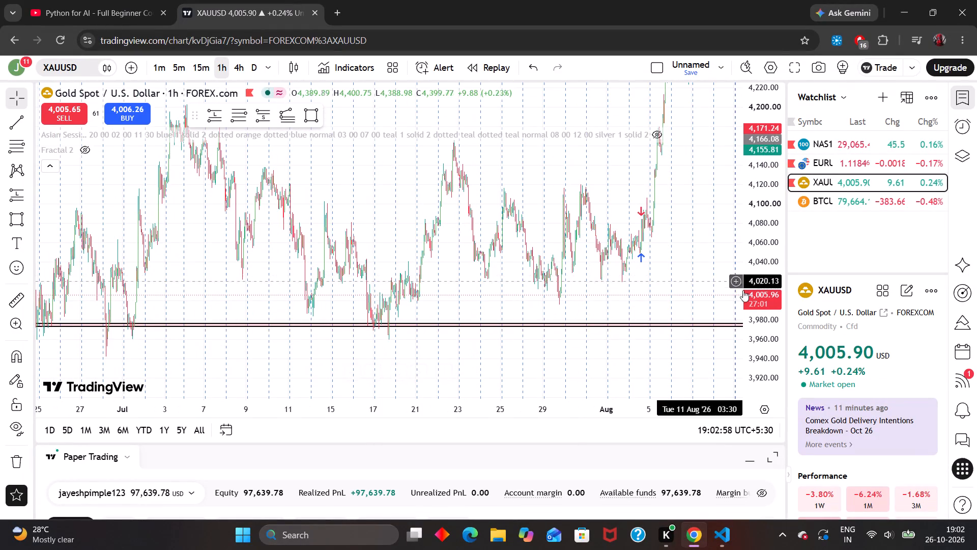
drag(365, 295, 513, 264)
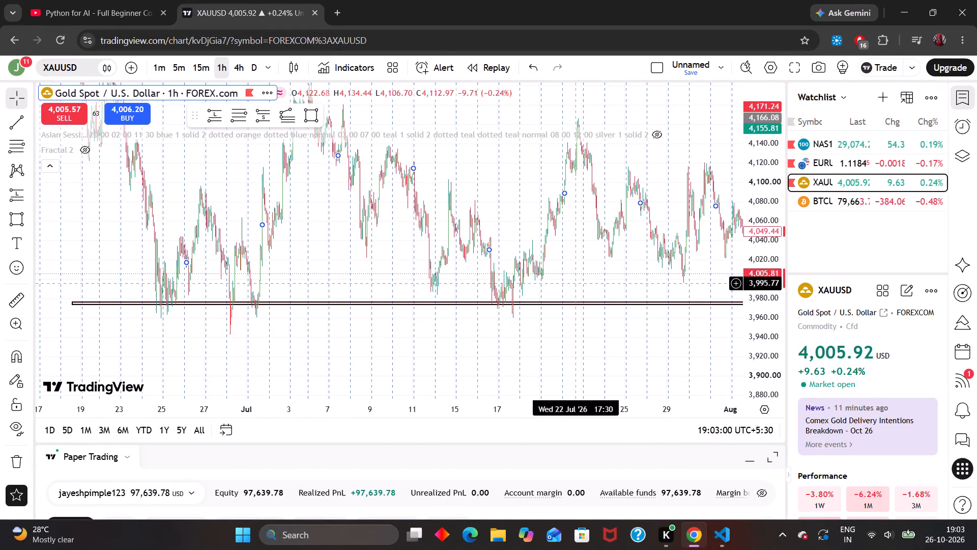
drag(768, 338, 776, 178)
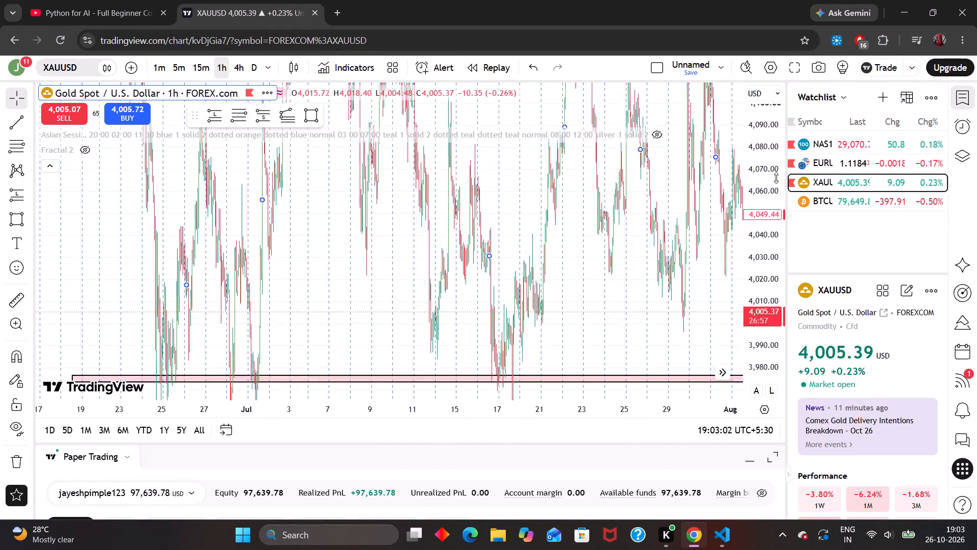
drag(776, 178, 763, 81)
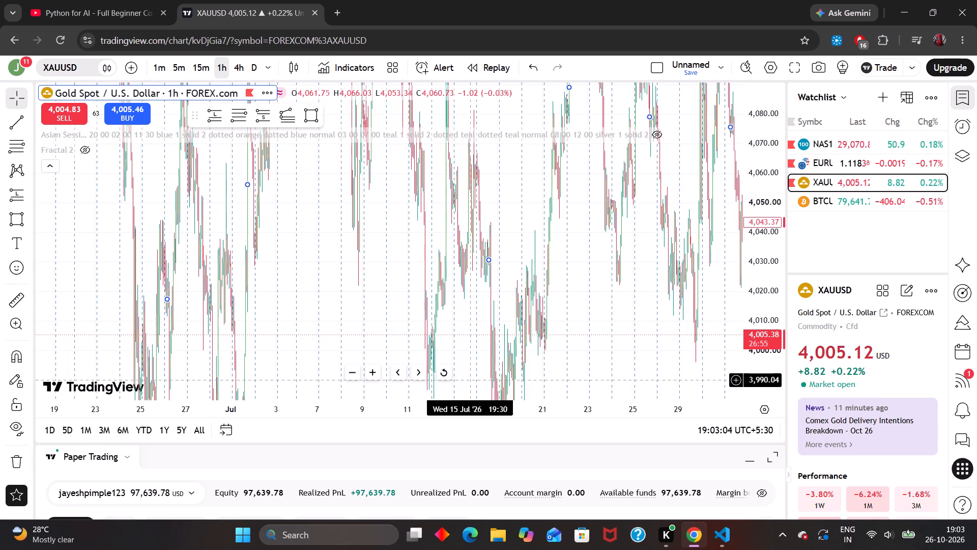
drag(470, 380, 461, 169)
drag(276, 322, 357, 312)
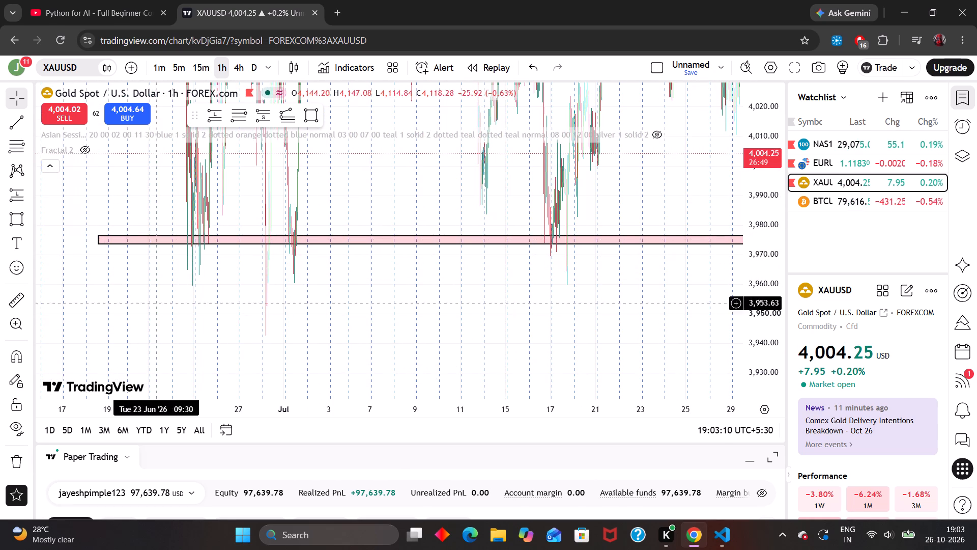
Draw a thin rectangle below the existing pink zone from 24 Jun '26 05:30 to late July, between about 3,966.34 and 3,965.48.
click(312, 112)
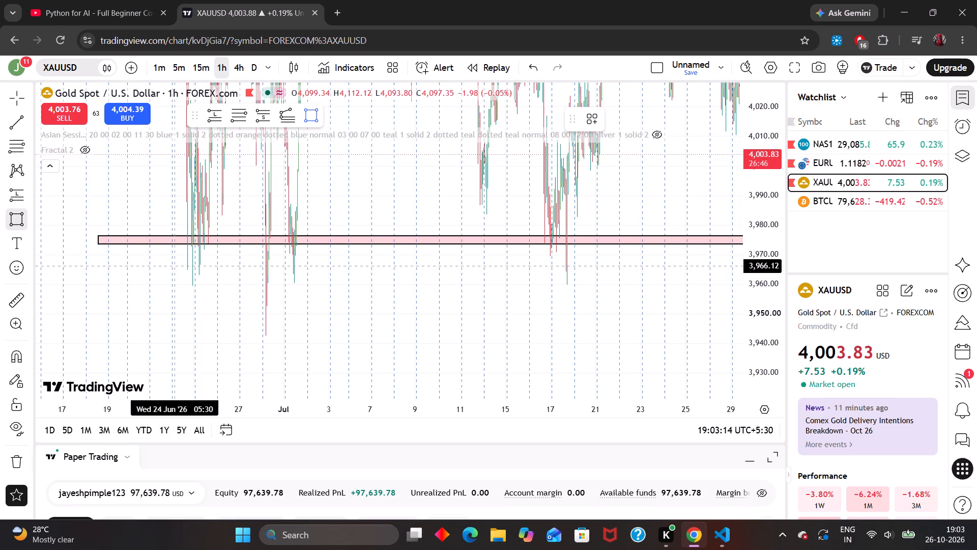
drag(175, 265, 744, 268)
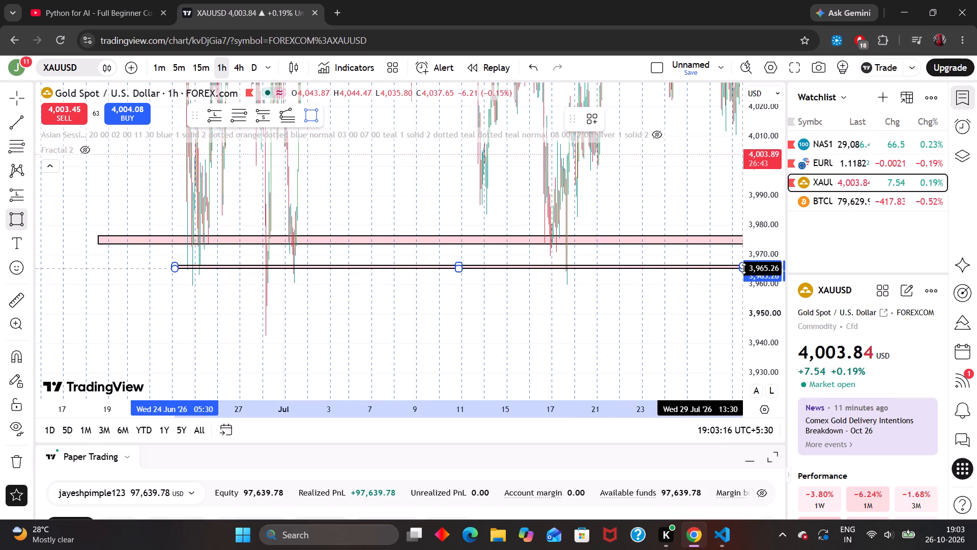
click(722, 267)
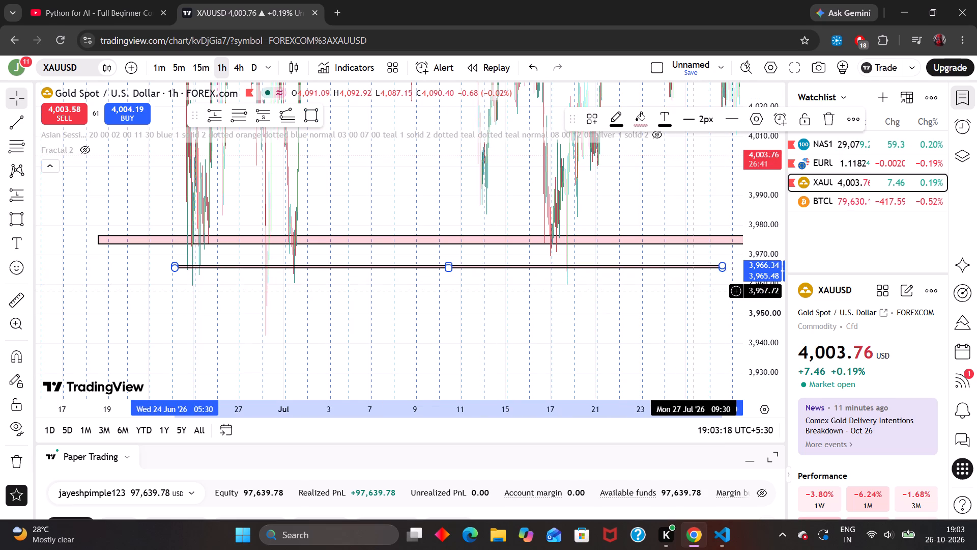
Extend the new rectangle's far end to 30 Oct '26 15:30 with its lower edge at about 3,963.97.
drag(694, 291, 85, 215)
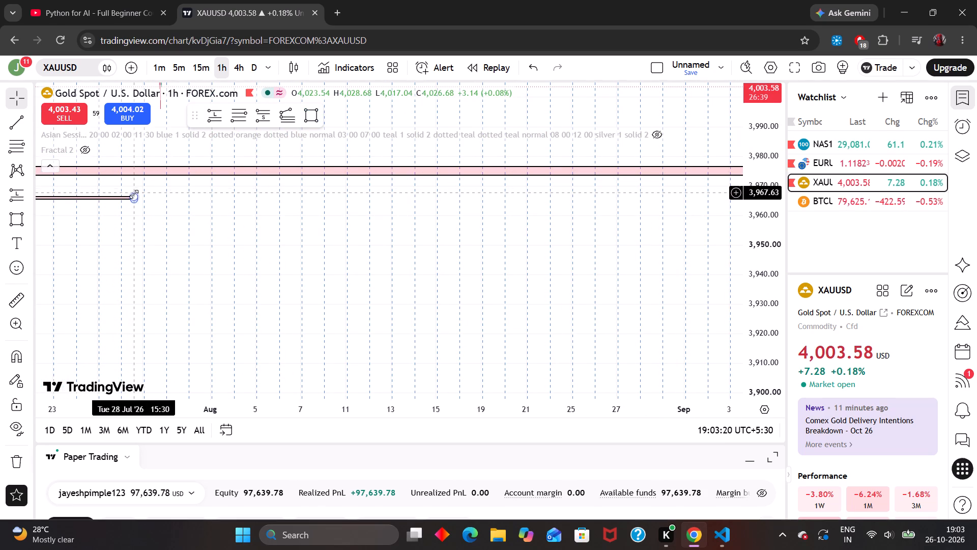
drag(134, 197, 643, 207)
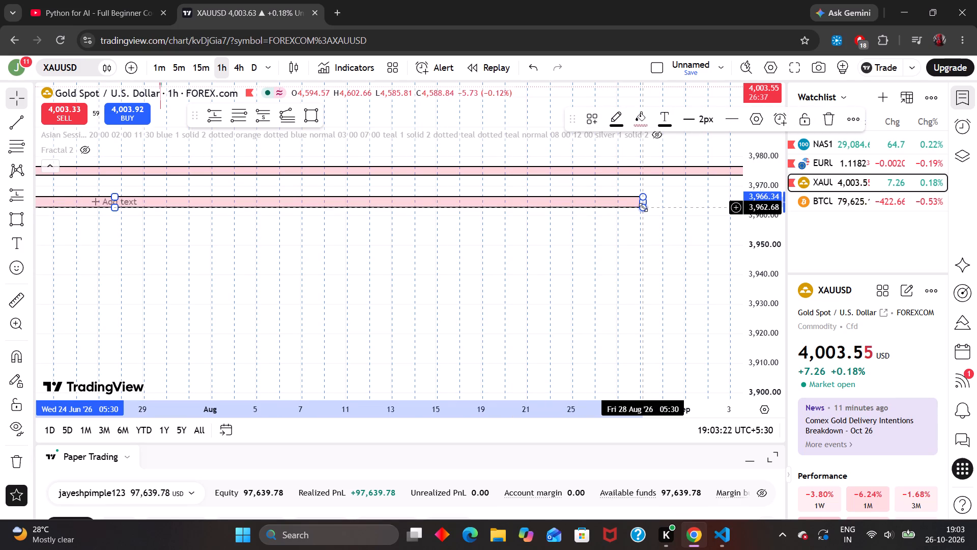
drag(660, 241, 291, 362)
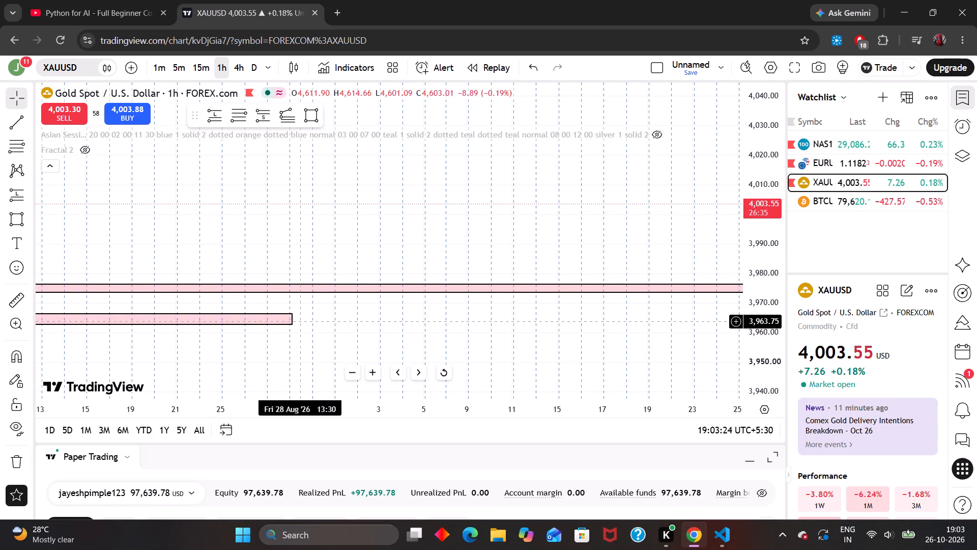
drag(291, 324, 729, 324)
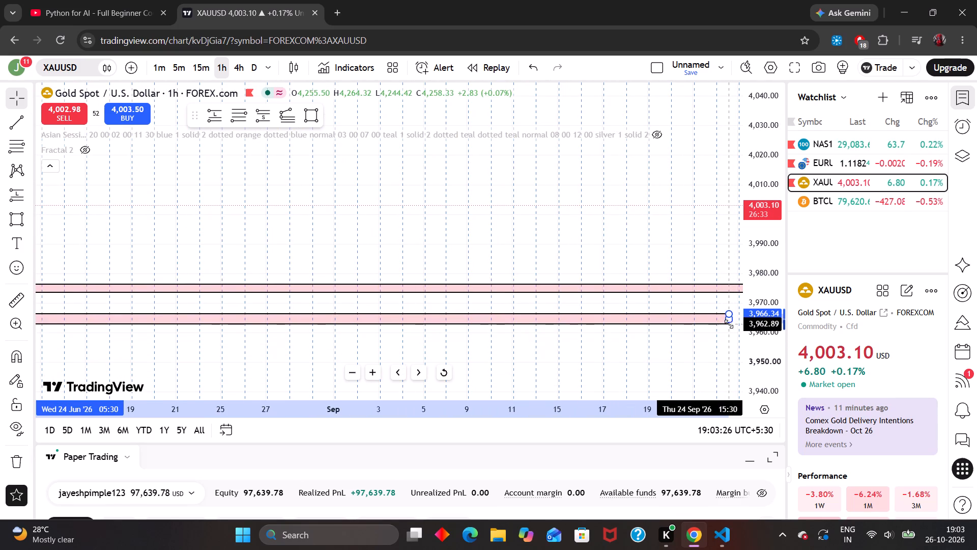
drag(729, 324, 728, 324)
drag(716, 336, 126, 280)
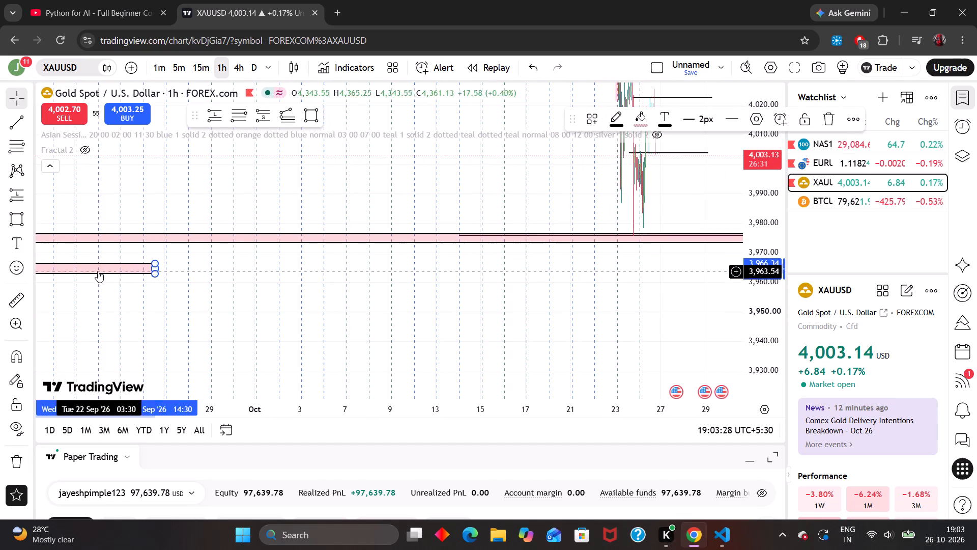
drag(156, 275, 619, 239)
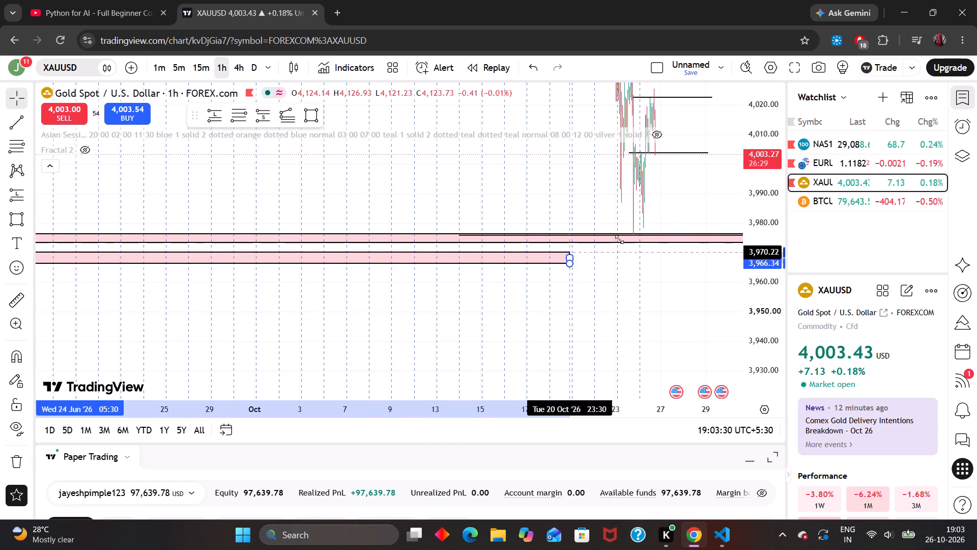
drag(619, 239, 780, 270)
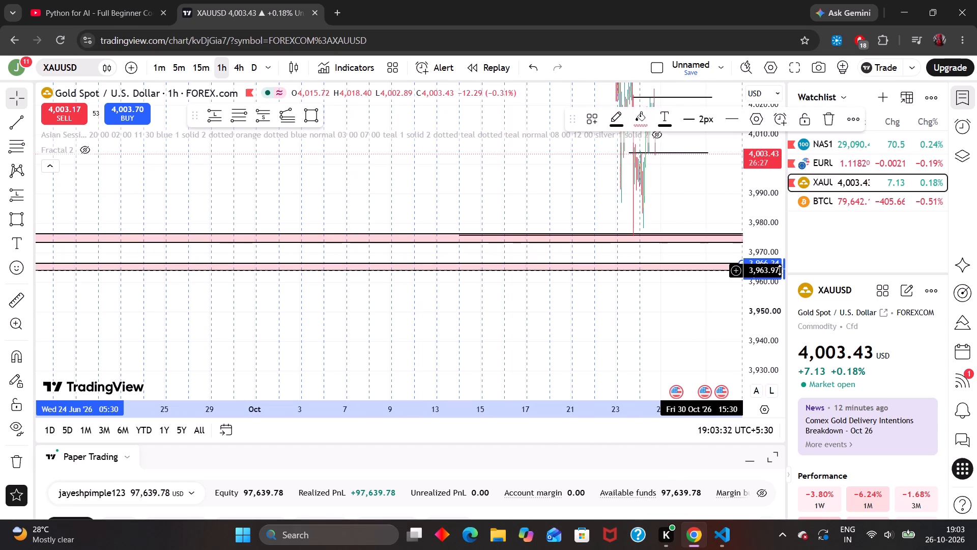
Examine the 23 to 26 October candles against the drawn horizontal levels and the pink zones beneath them.
drag(617, 313, 334, 481)
scroll(334, 481, right, 3)
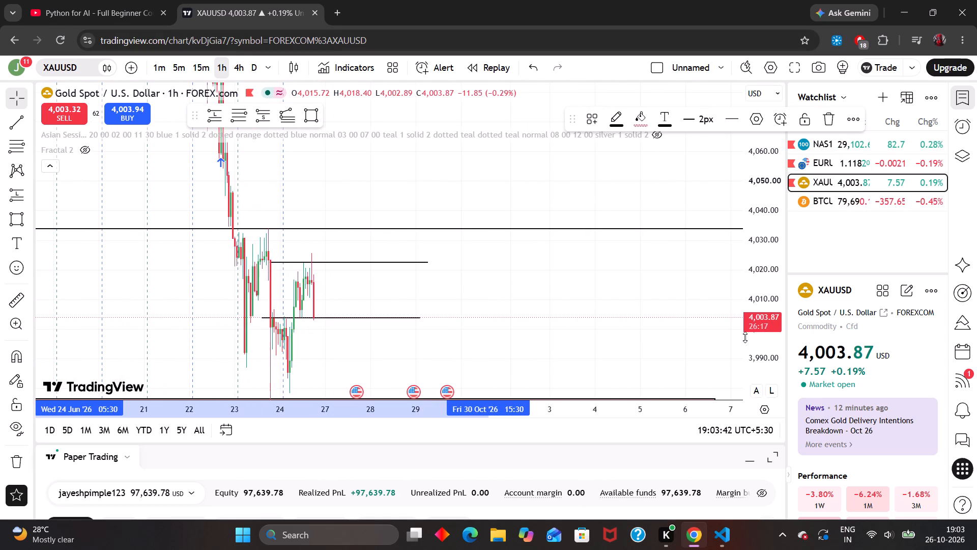
ctrl+click(600, 328)
ctrl+drag(600, 328, 900, 313)
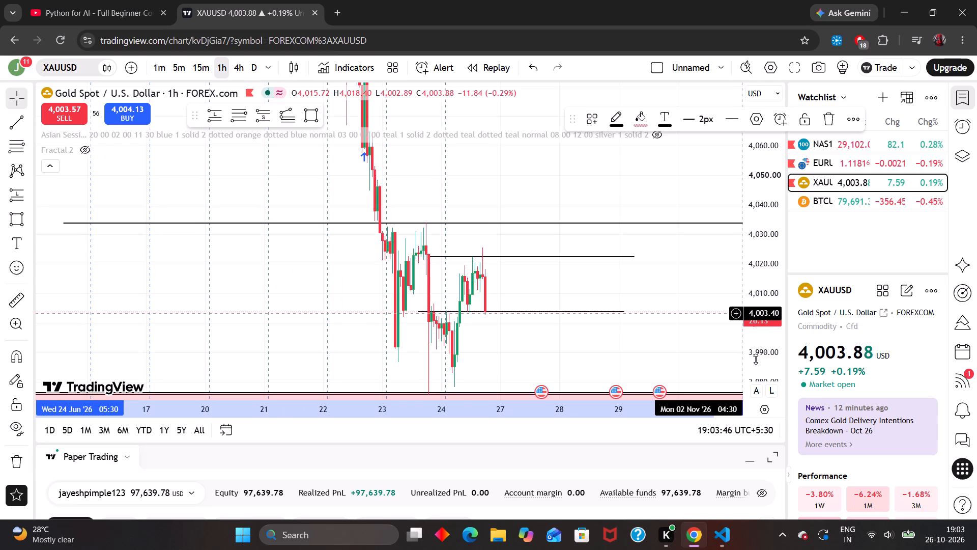
drag(763, 362, 823, 97)
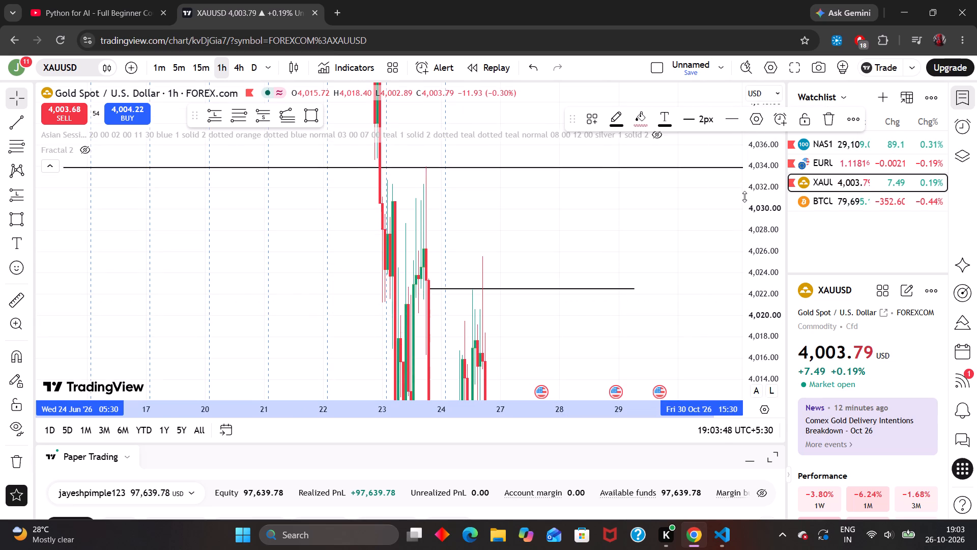
drag(773, 193, 754, 354)
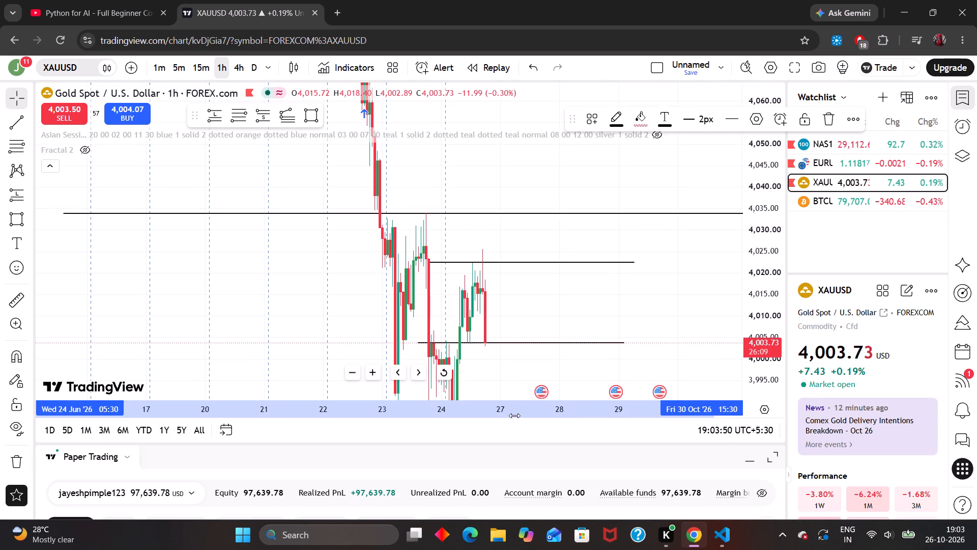
drag(554, 279, 531, 128)
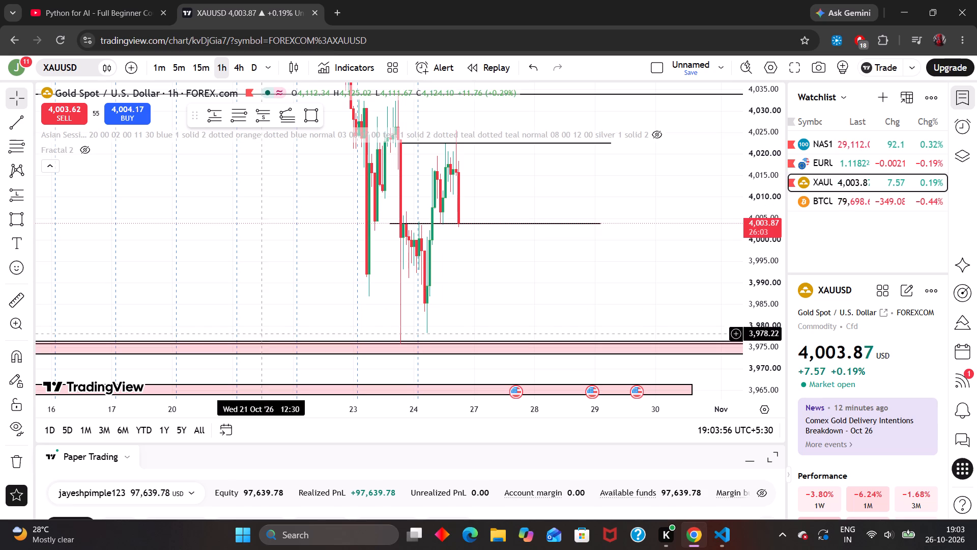
drag(540, 171, 548, 221)
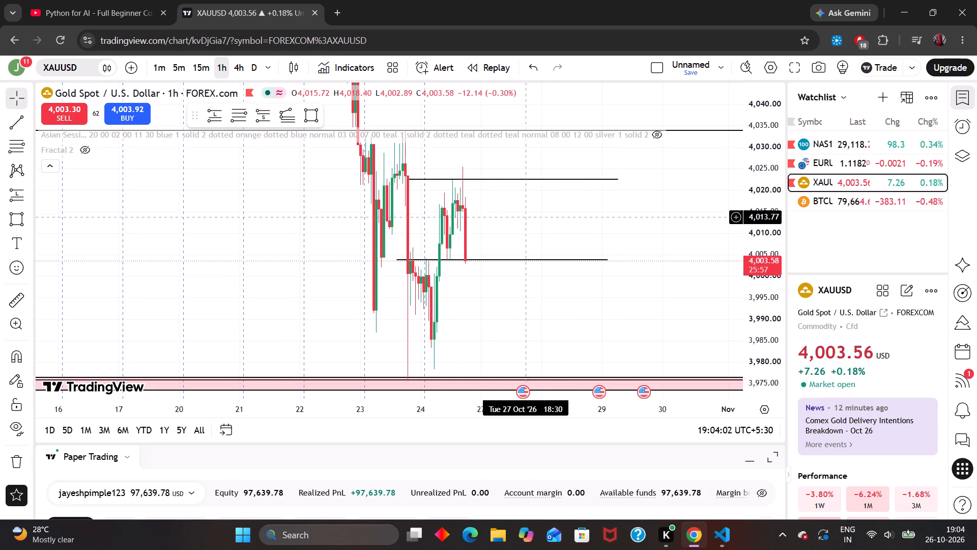
drag(531, 215, 547, 261)
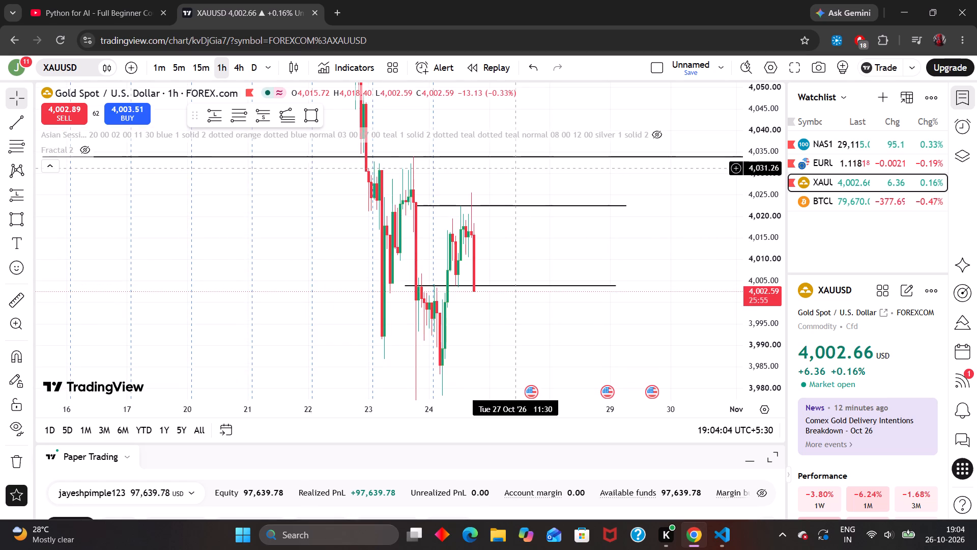
Delete the lower pink rectangle near 3,965, beneath the existing pink zone around 3,975.
drag(550, 256, 533, 249)
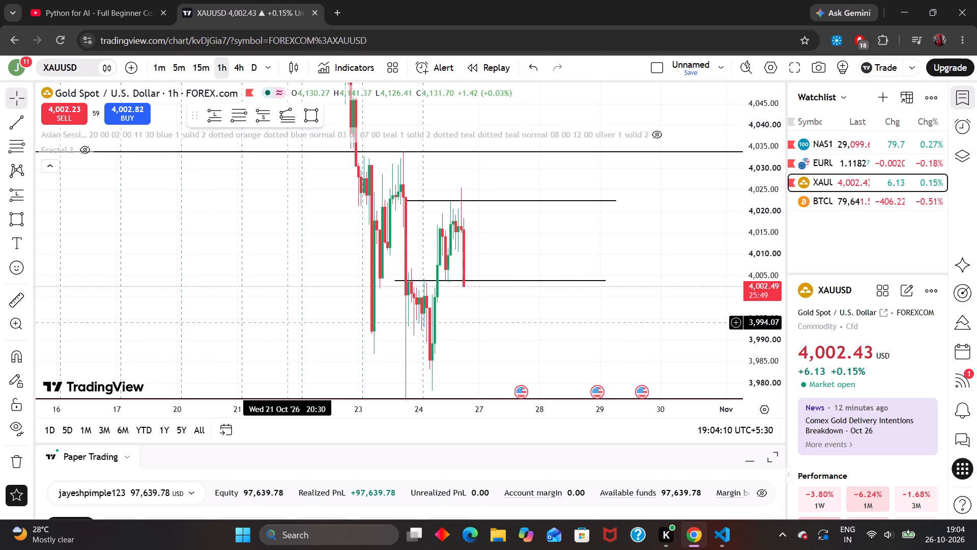
drag(531, 336, 572, 163)
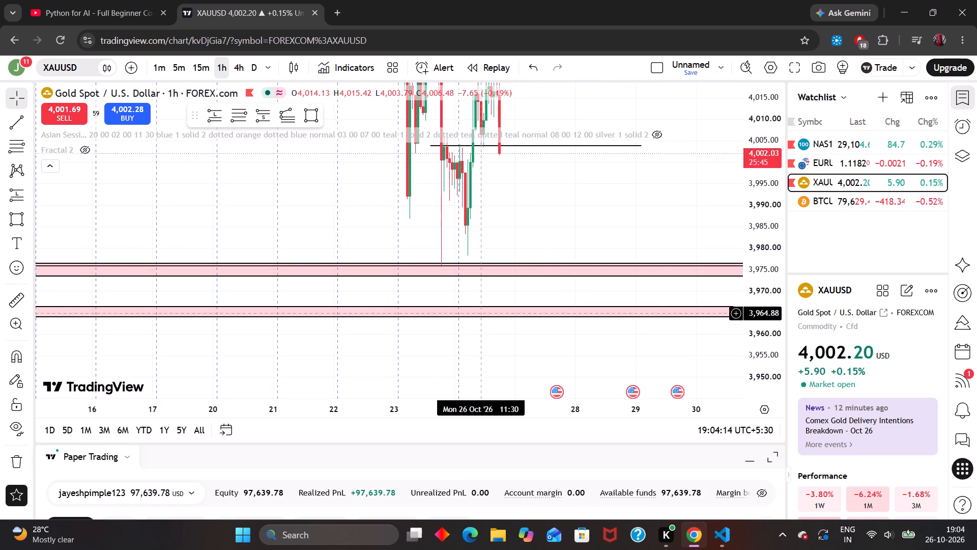
click(482, 312)
drag(480, 319, 484, 324)
key(BackSpace)
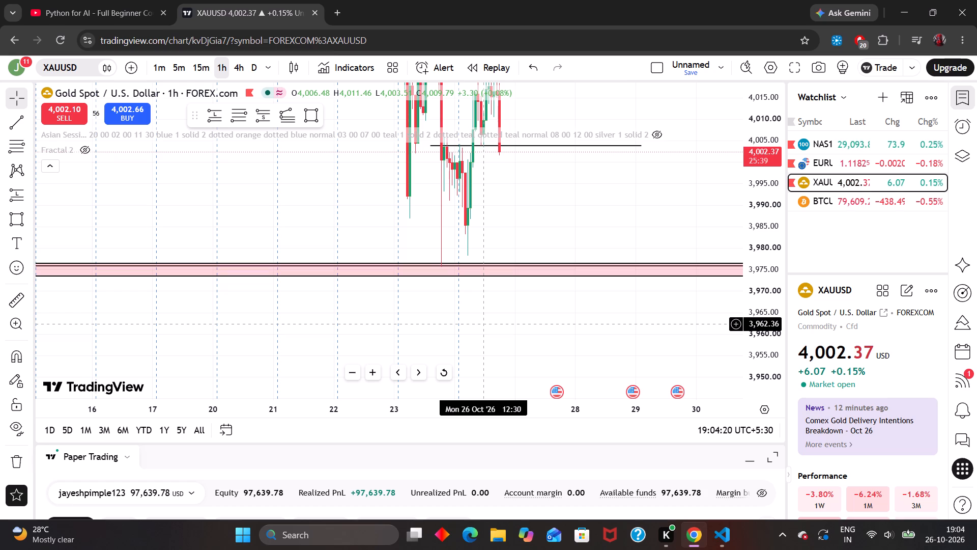
Switch the XAUUSD chart to the 15-minute timeframe.
drag(503, 229, 381, 358)
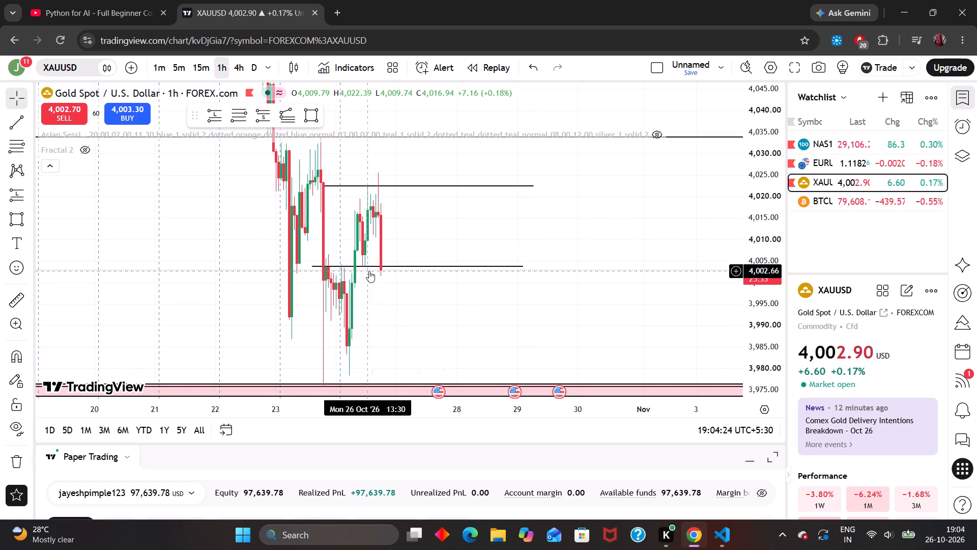
click(200, 60)
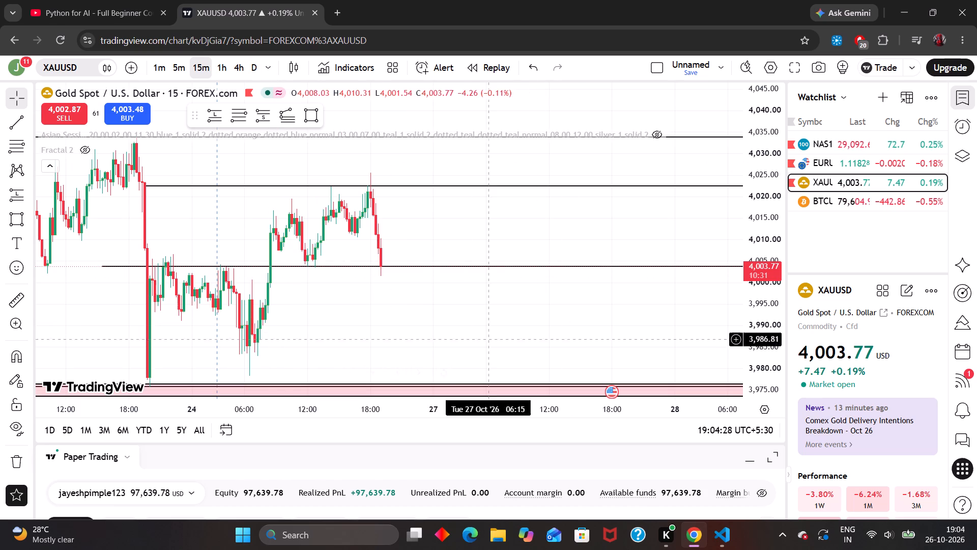
Draw a rectangle from 23 Oct '26 18:30 to 26 Oct '26 21:30, between about 4,033.92 and 4,024.93.
drag(491, 344, 520, 366)
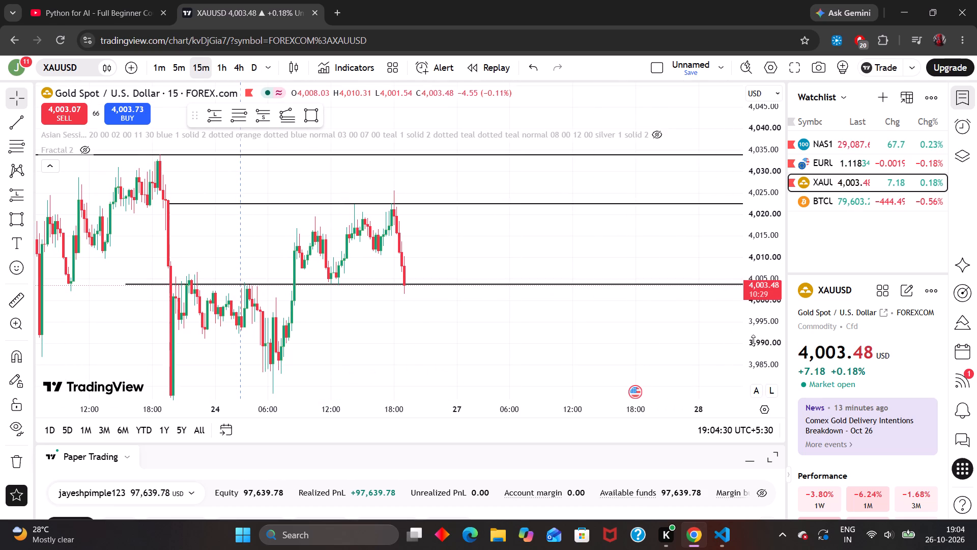
drag(767, 344, 779, 323)
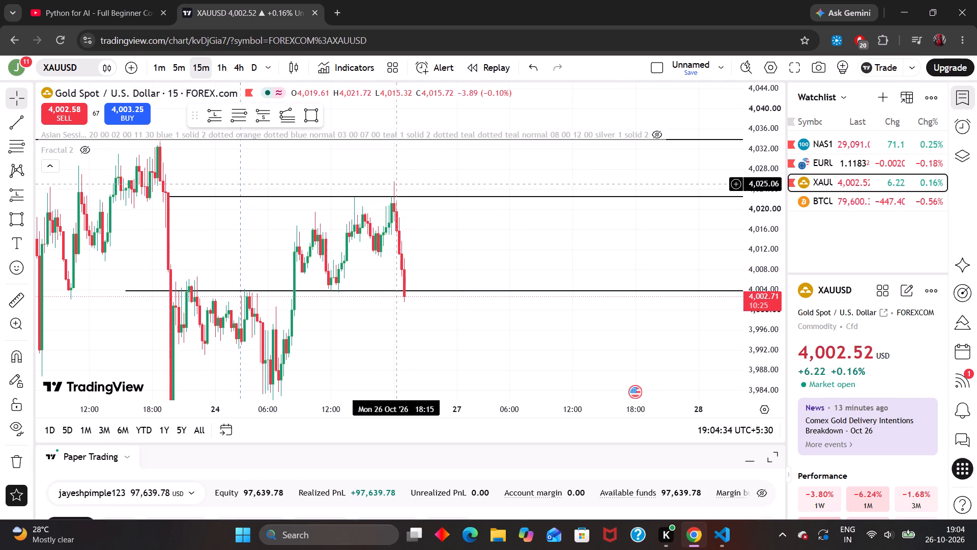
drag(407, 185, 455, 201)
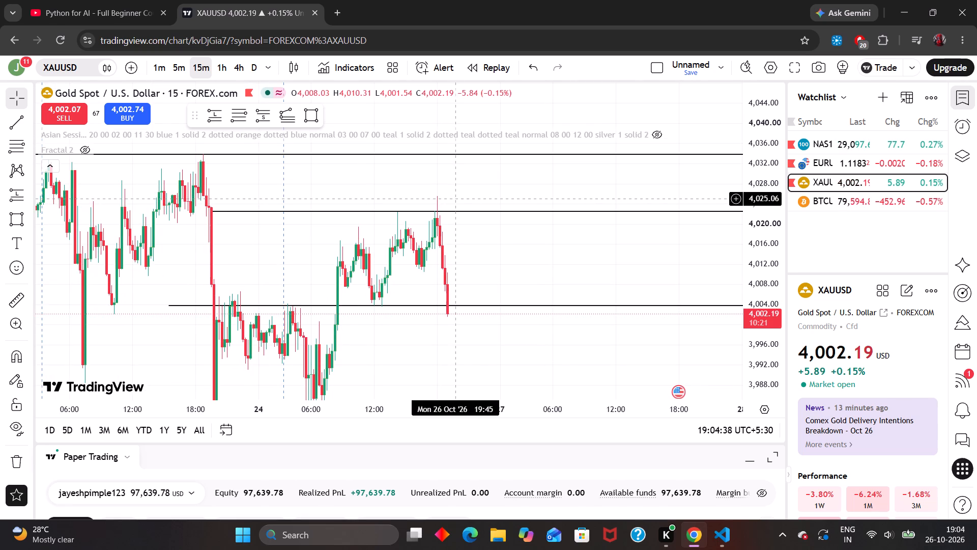
click(311, 121)
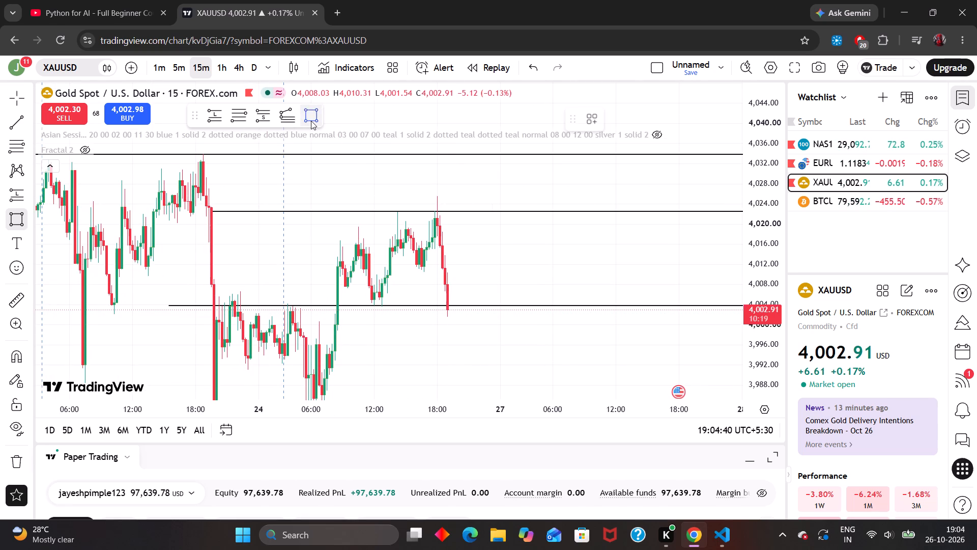
drag(201, 154, 363, 186)
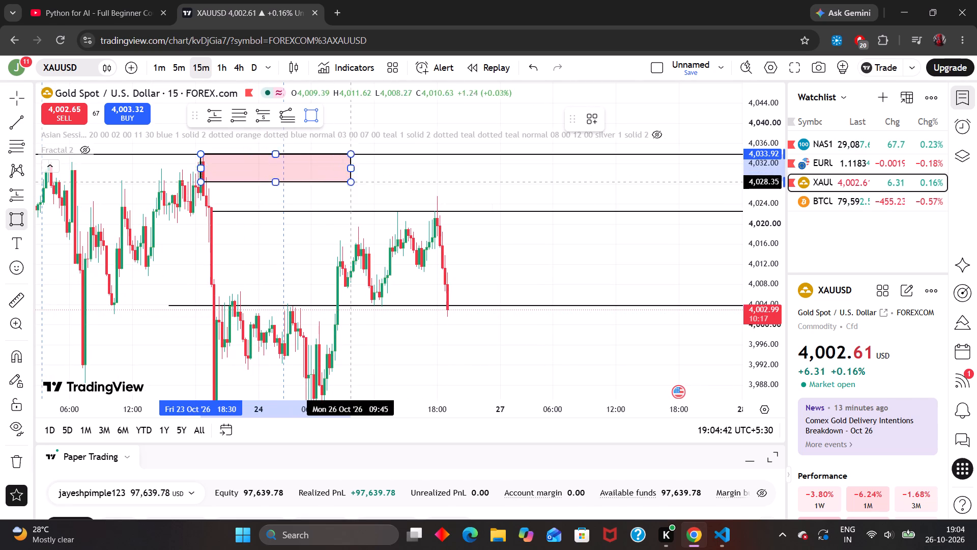
drag(363, 186, 474, 199)
drag(474, 199, 505, 269)
click(536, 296)
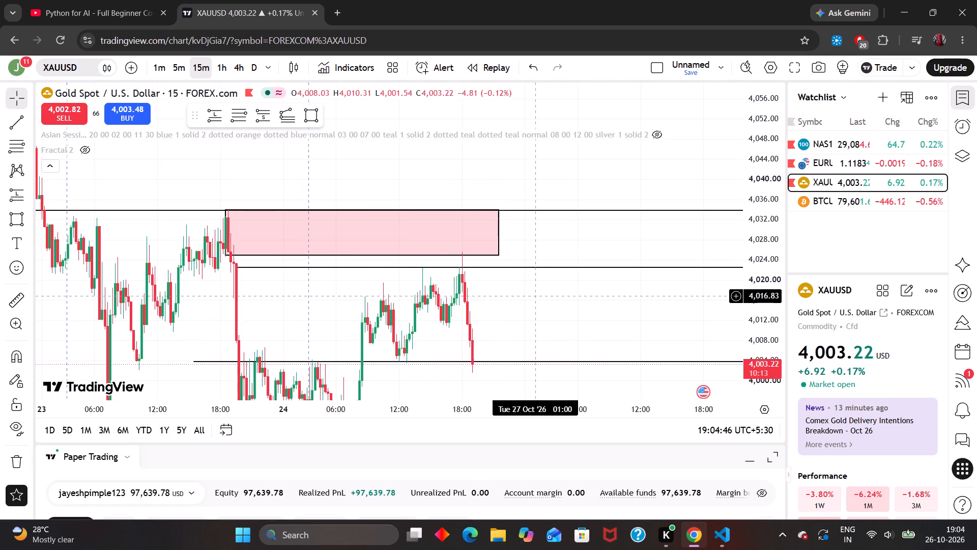
Raise the new rectangle's lower edge to about 4,025.31, at the high of the 26 October wick.
click(224, 255)
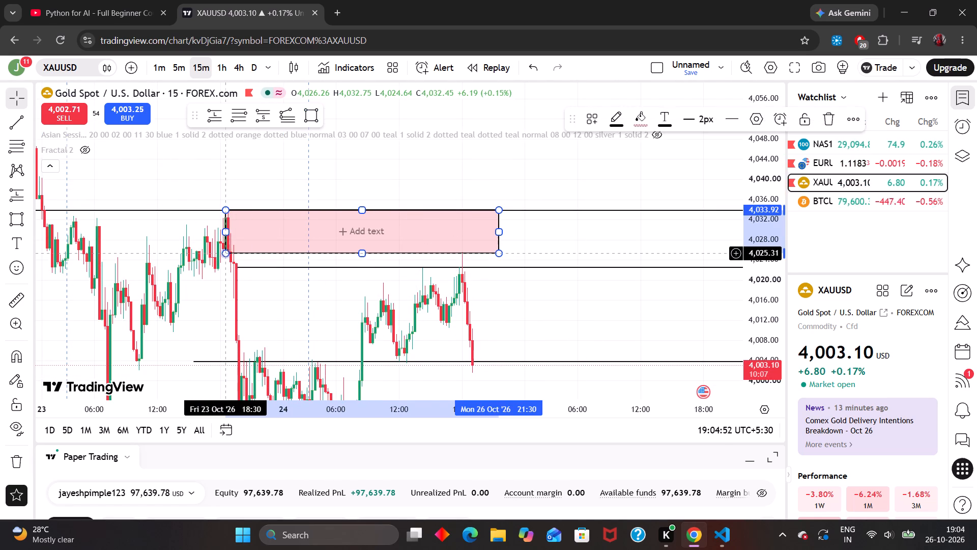
click(463, 315)
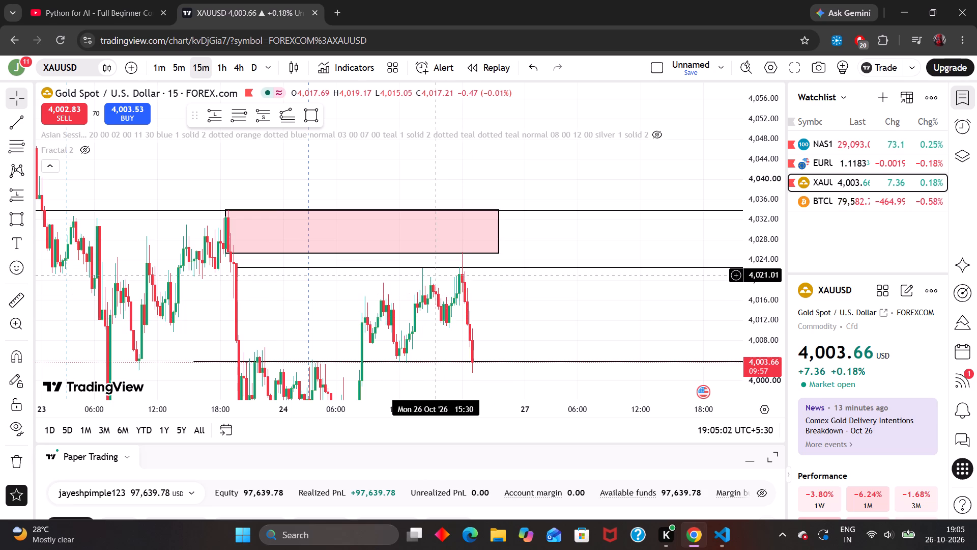
Examine the 15-minute candles of 23 to 26 October between the new upper rectangle, the horizontal levels and the lower pink zone.
drag(437, 274, 459, 281)
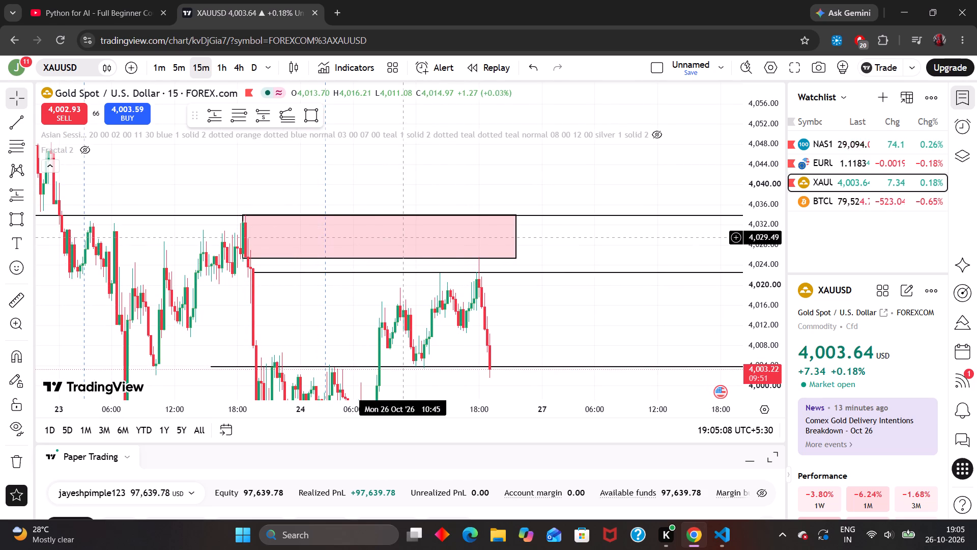
click(476, 355)
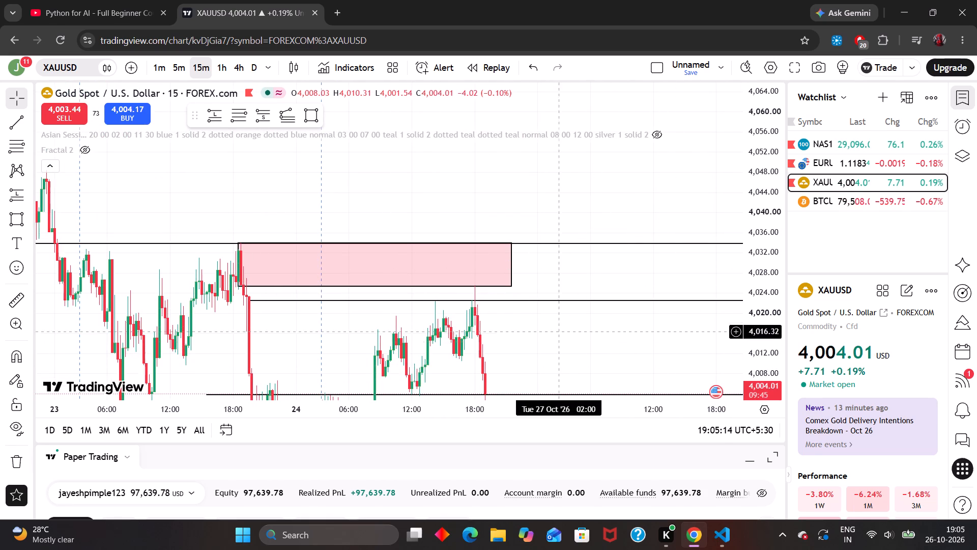
drag(547, 320, 606, 204)
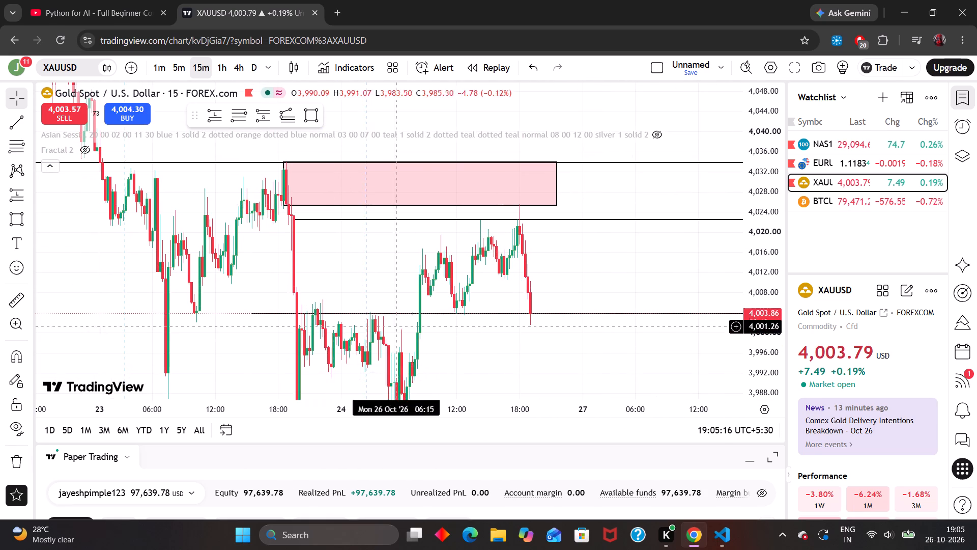
drag(526, 340, 491, 283)
click(491, 283)
drag(491, 283, 500, 241)
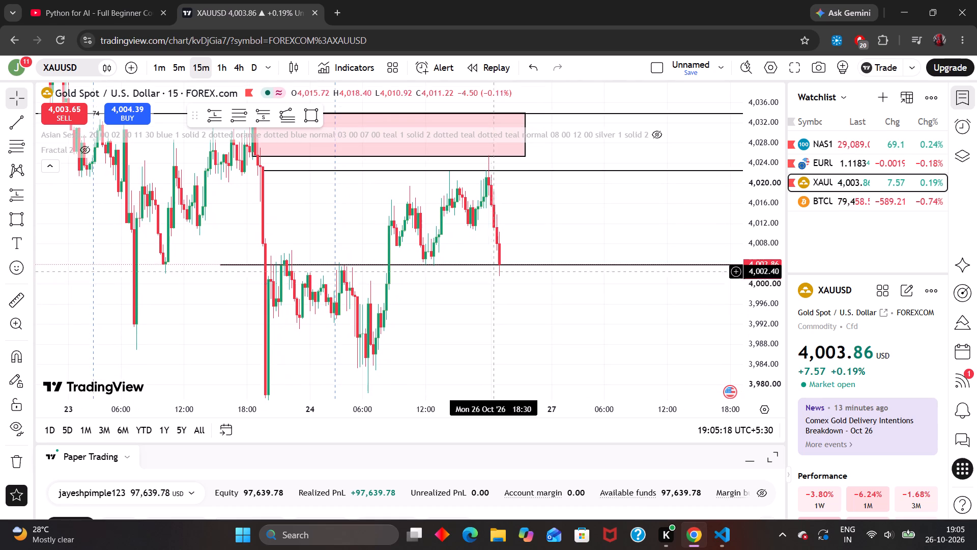
drag(500, 241, 516, 181)
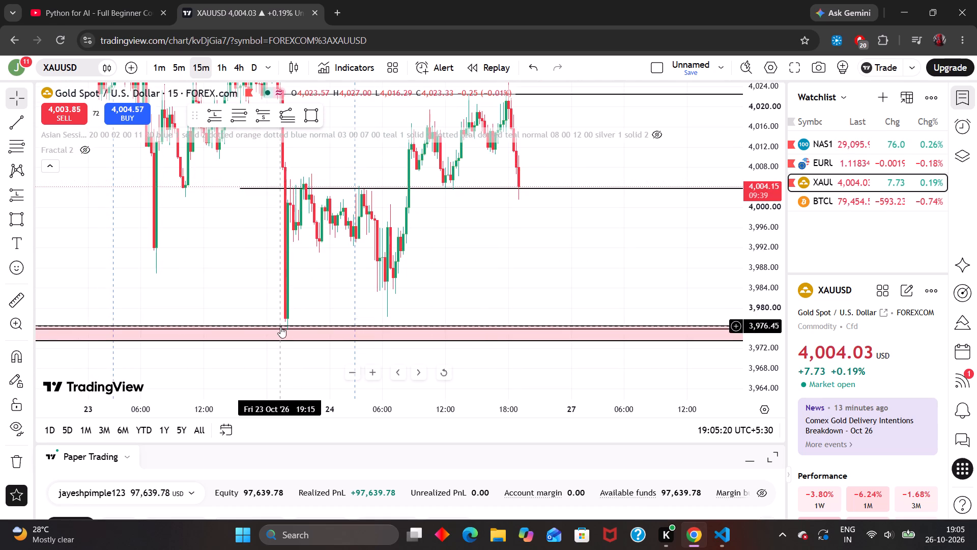
drag(407, 262, 403, 339)
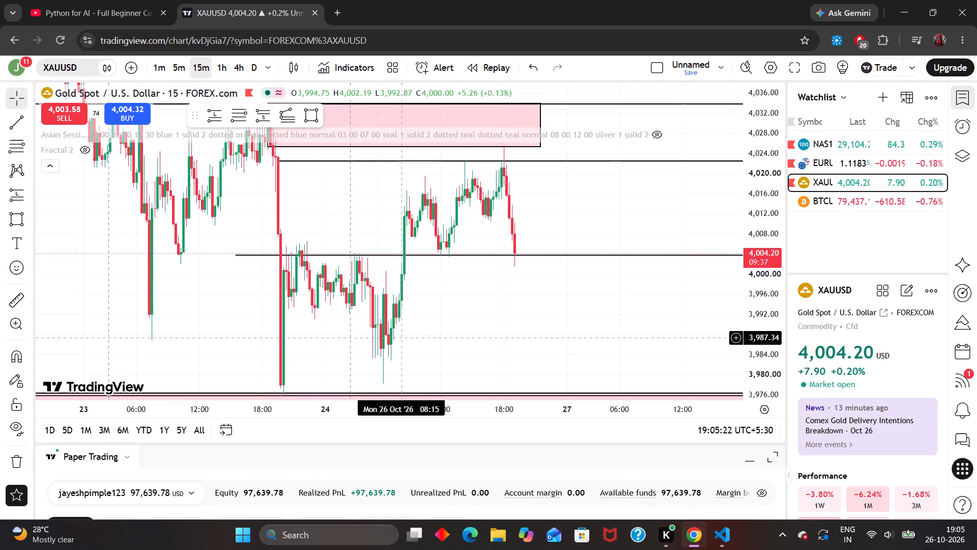
drag(403, 339, 385, 300)
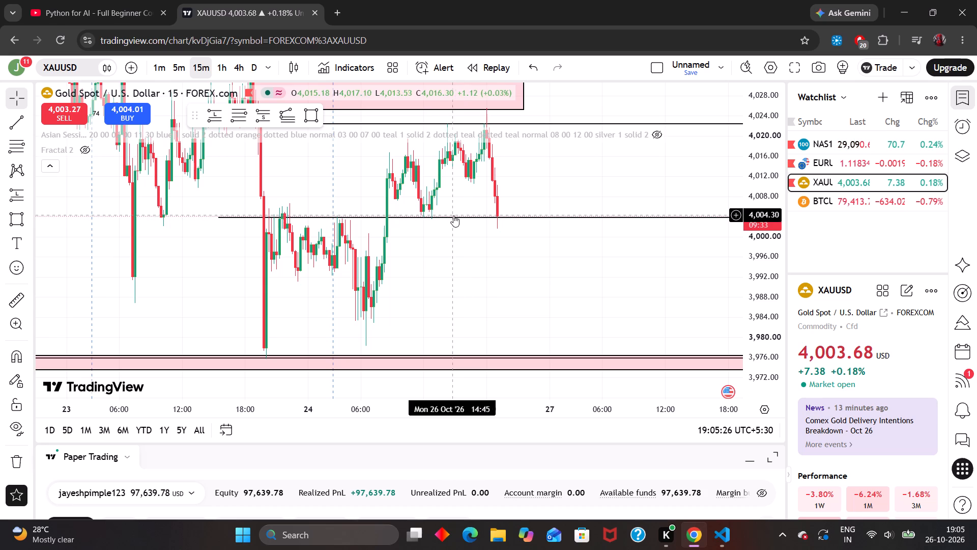
drag(454, 233, 454, 251)
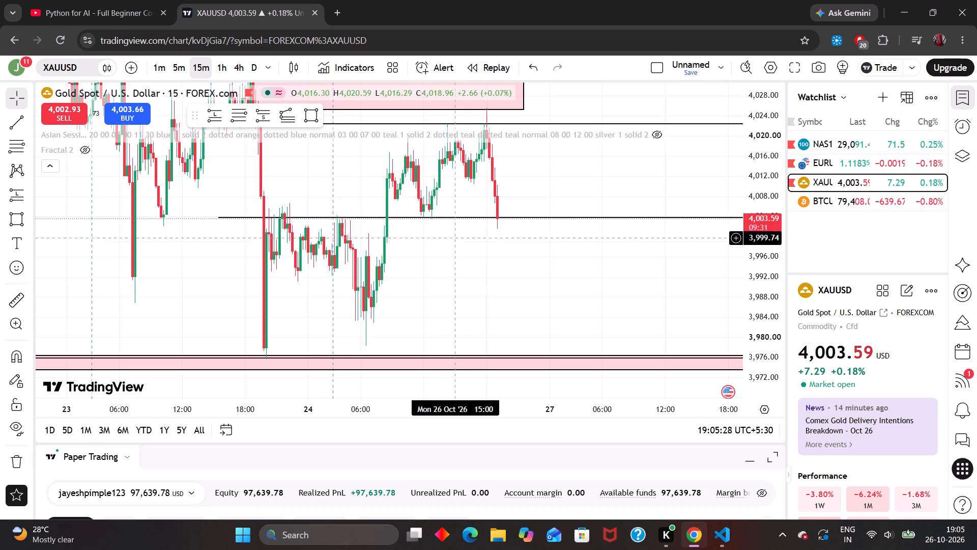
drag(454, 251, 413, 301)
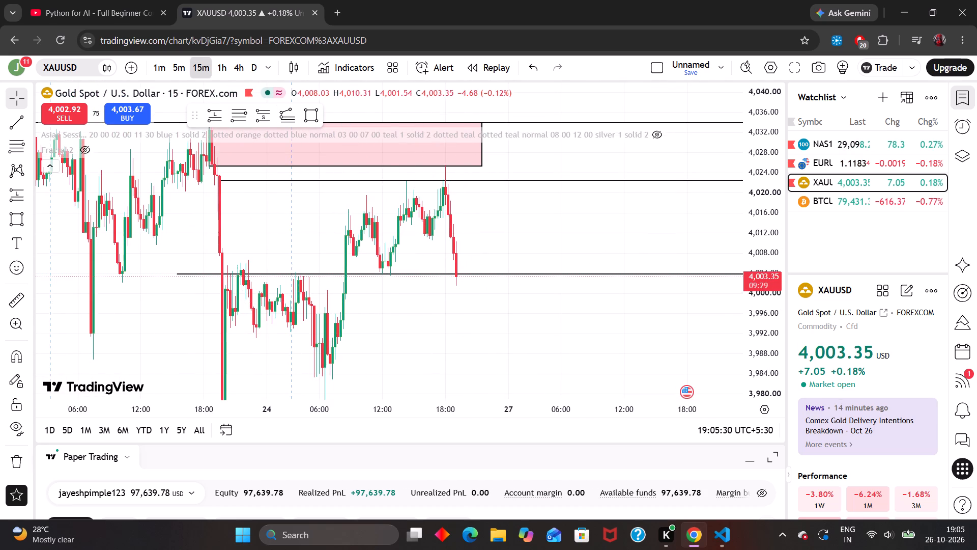
Switch the chart to the 5-minute timeframe and inspect the latest candles around the horizontal level near 4,004.
click(174, 77)
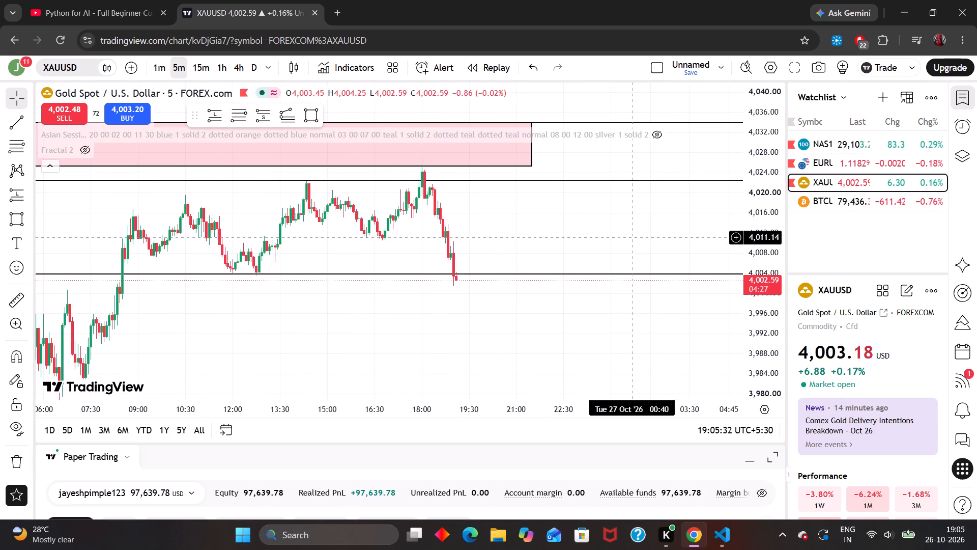
drag(758, 366, 773, 328)
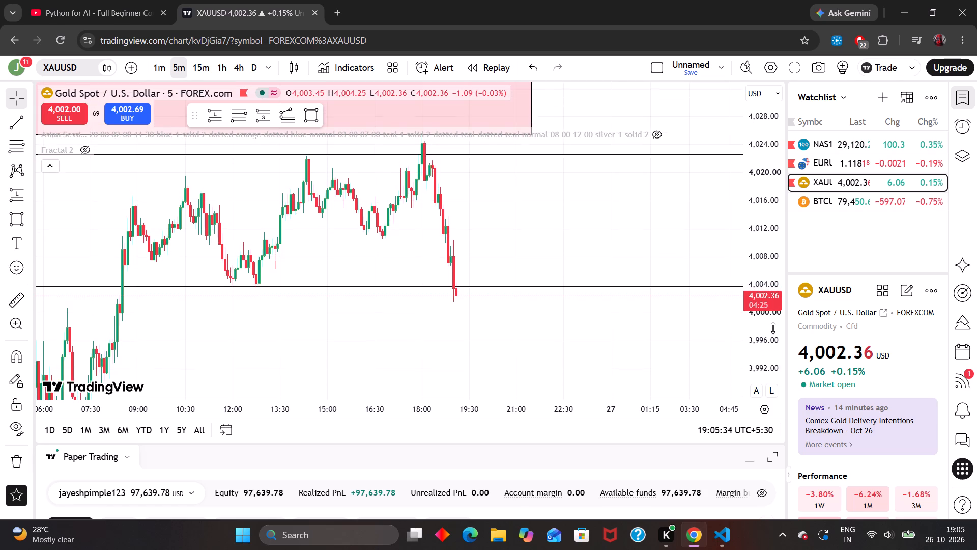
drag(773, 328, 773, 328)
drag(520, 322, 494, 325)
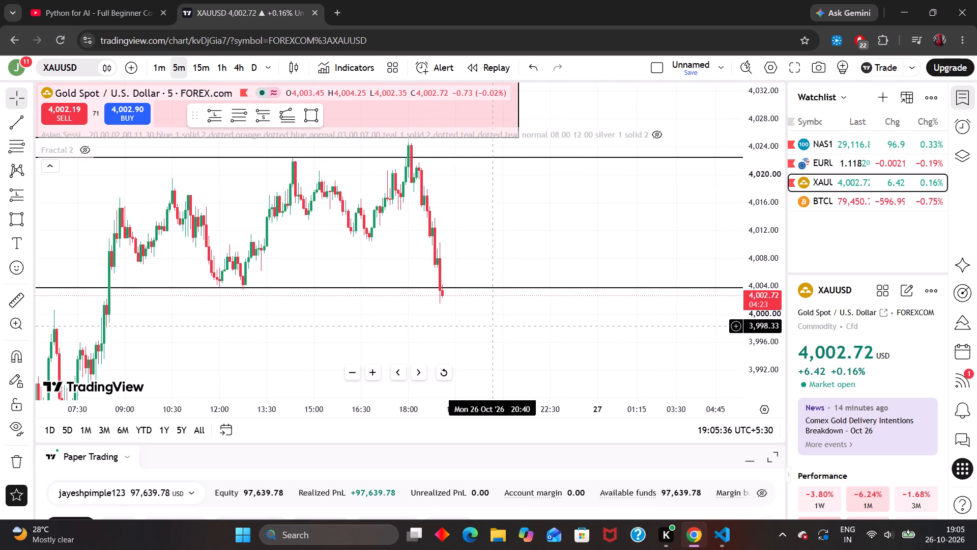
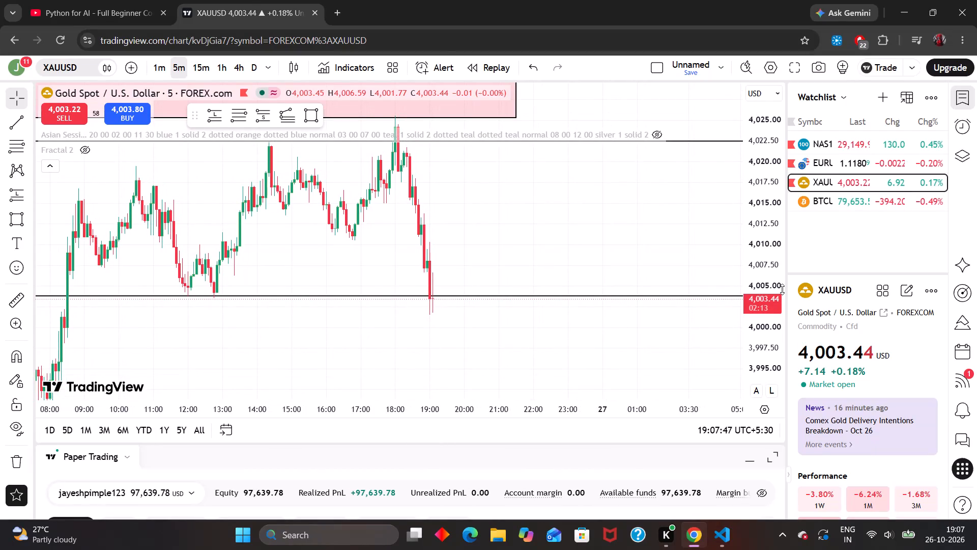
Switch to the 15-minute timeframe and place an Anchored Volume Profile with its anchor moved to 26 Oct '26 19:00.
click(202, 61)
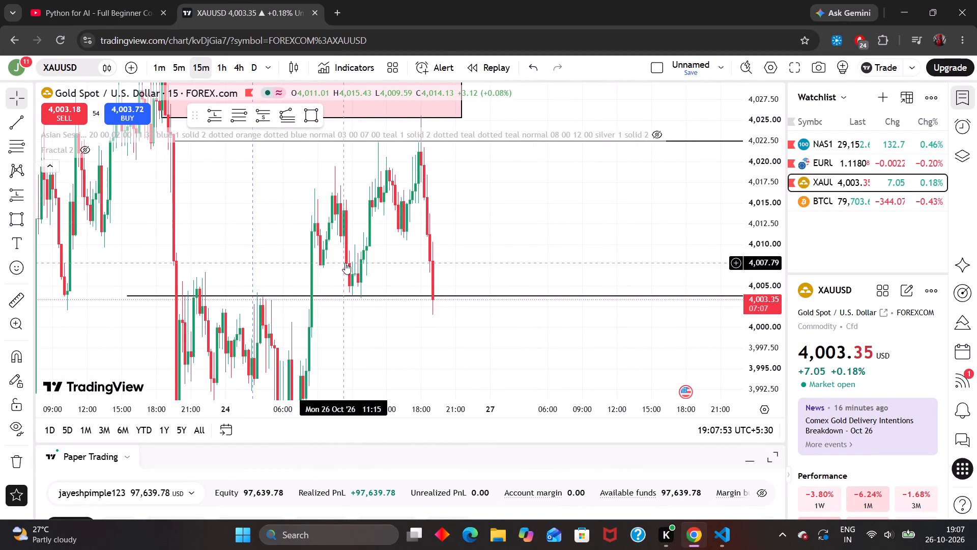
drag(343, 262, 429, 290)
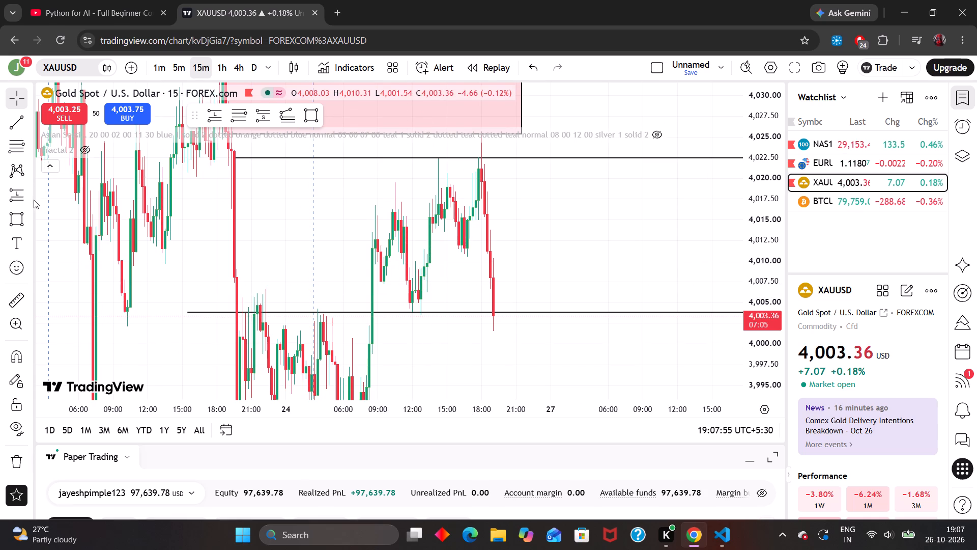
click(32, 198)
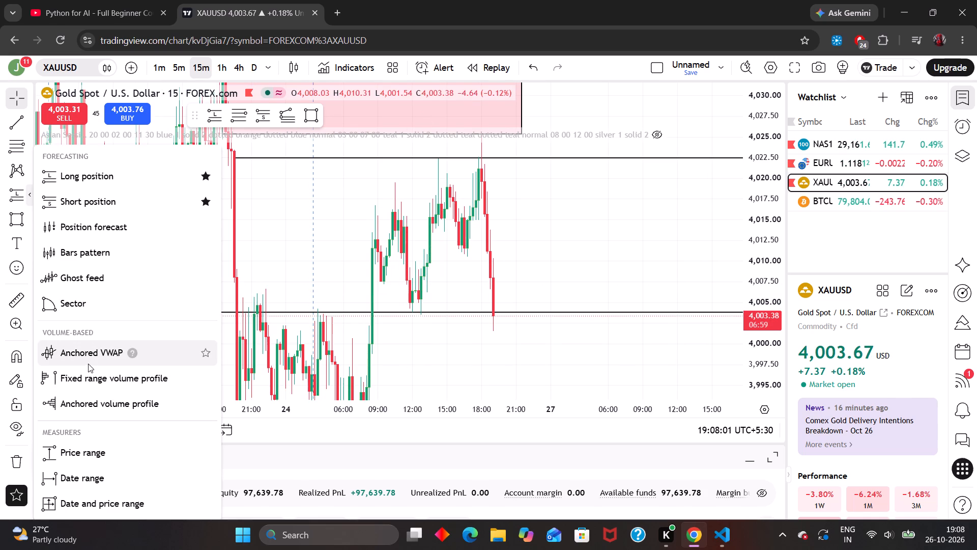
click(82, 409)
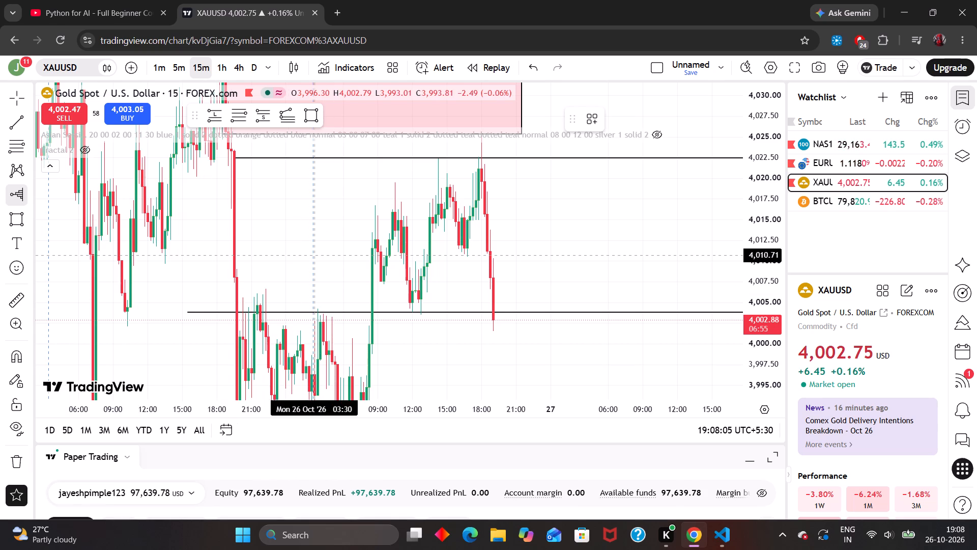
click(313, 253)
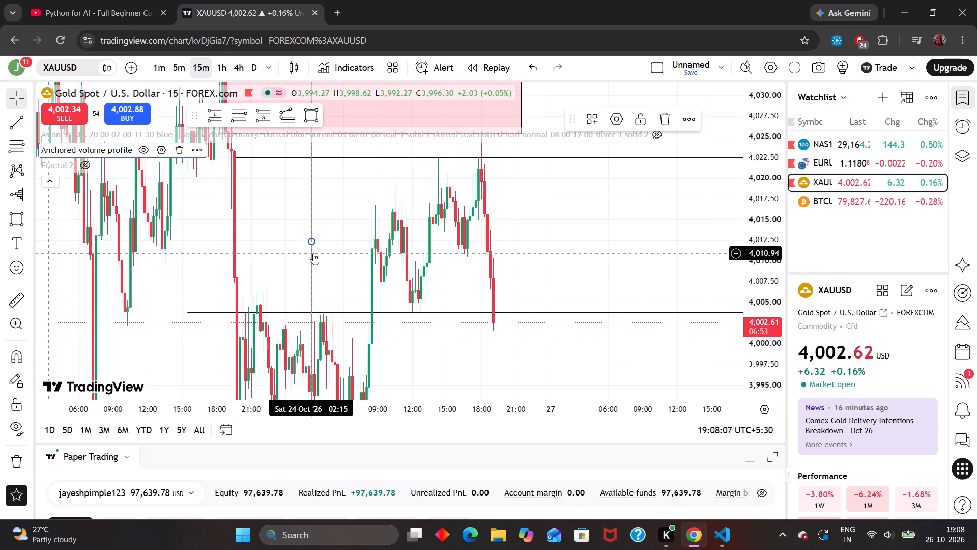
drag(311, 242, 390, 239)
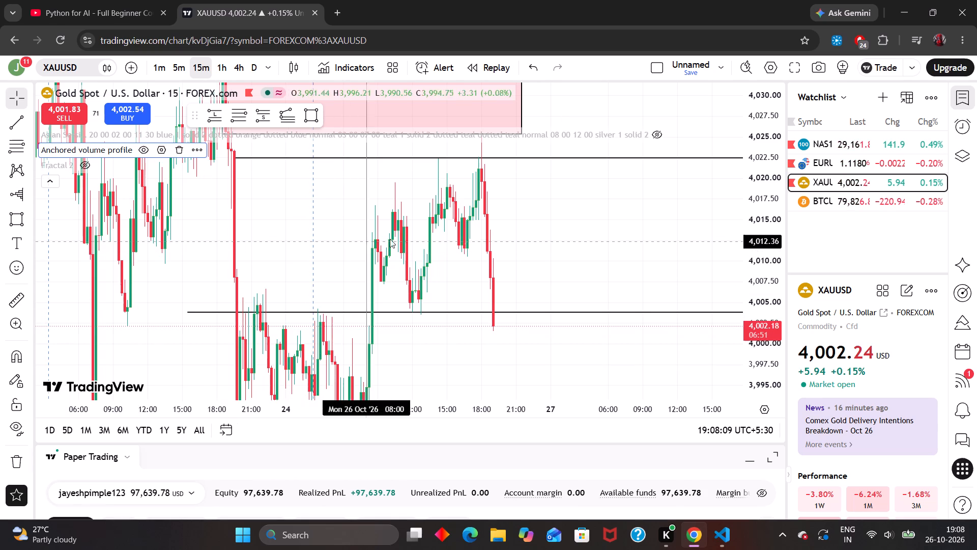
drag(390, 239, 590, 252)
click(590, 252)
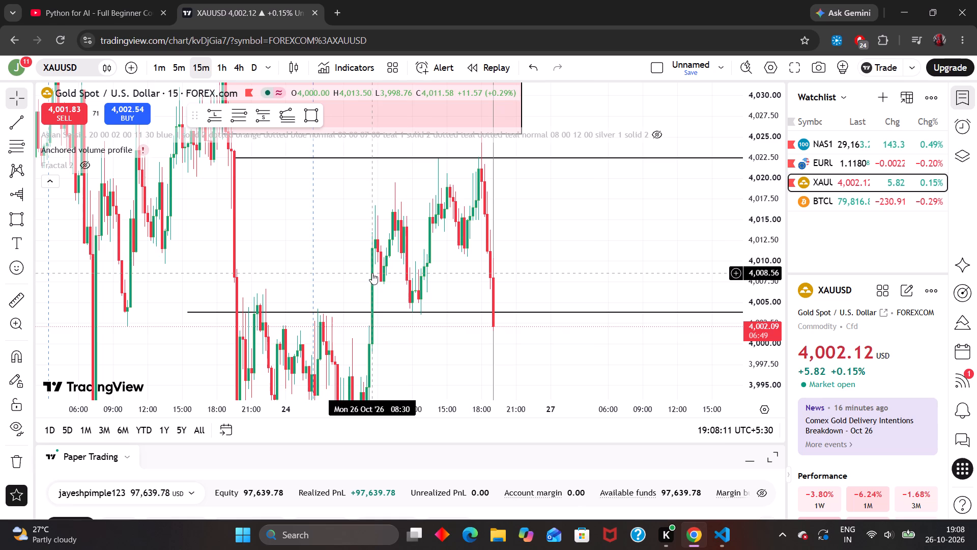
Remove the Fractal 2 indicator from the chart.
click(372, 273)
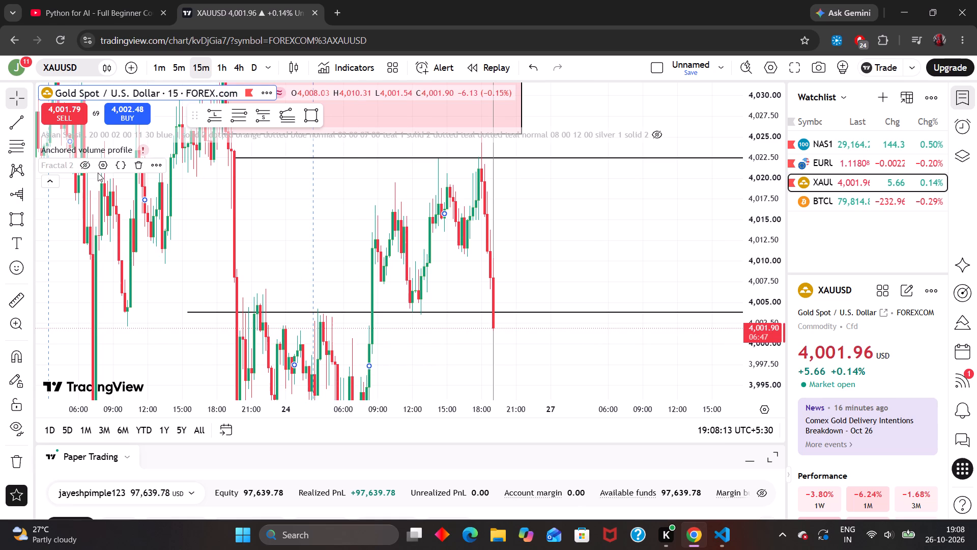
click(133, 169)
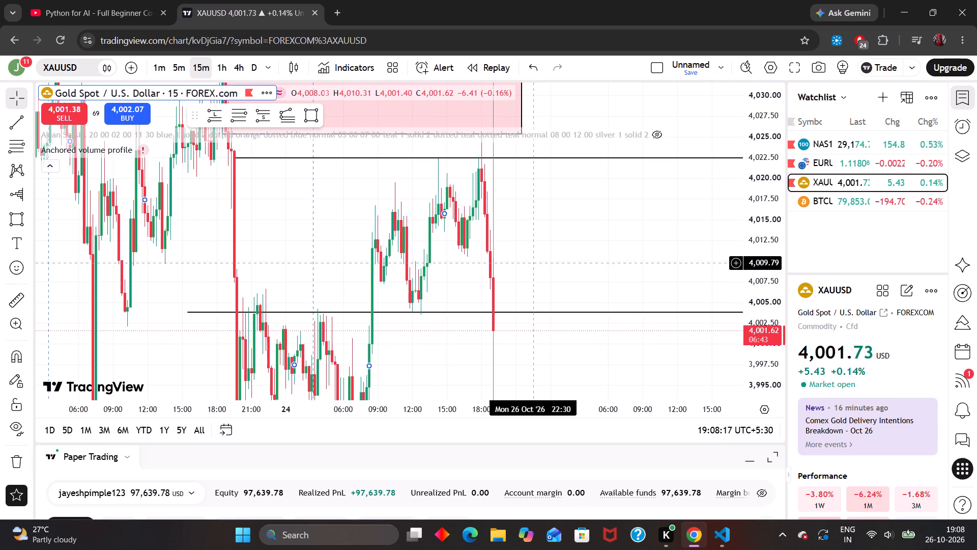
Review the style, input, visibility and coordinate settings of the Anchored Volume Profile, then close them unchanged.
click(499, 248)
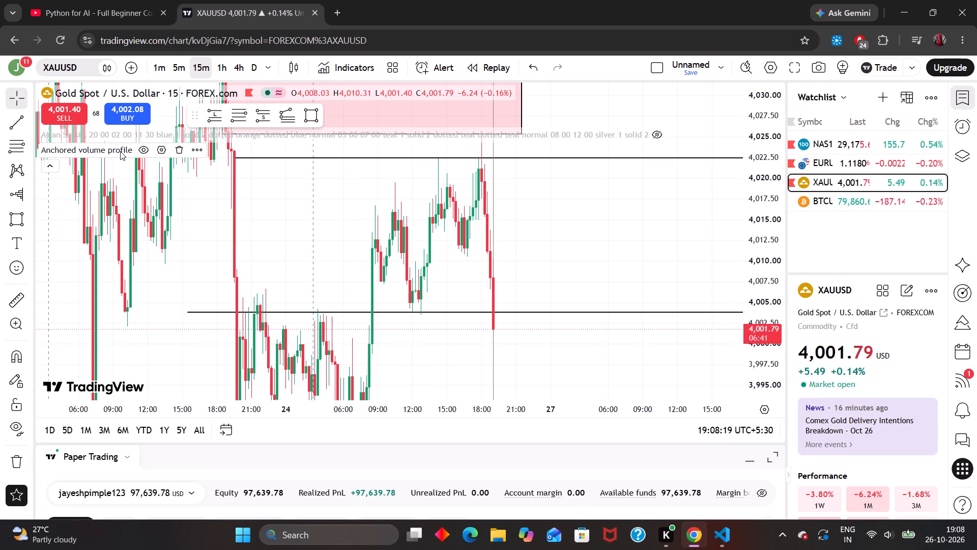
click(120, 151)
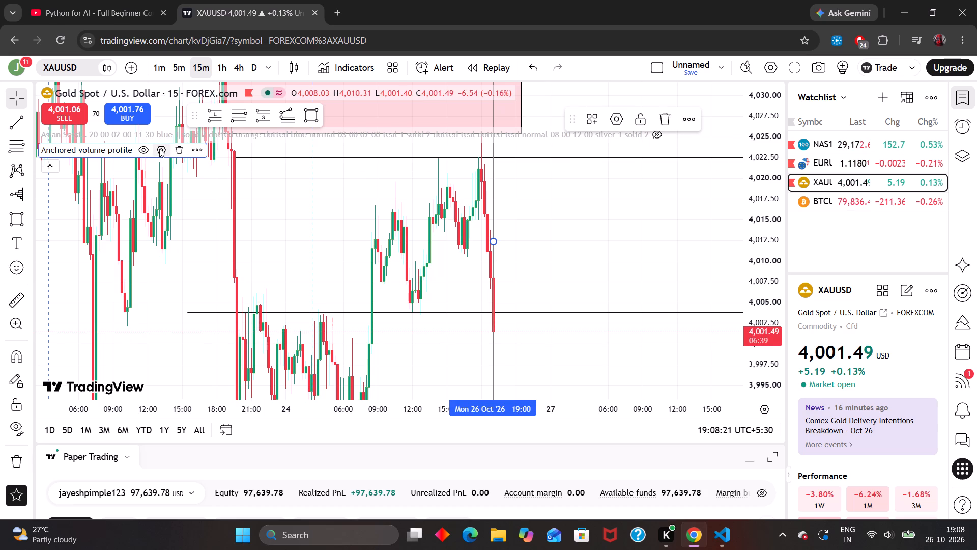
click(159, 149)
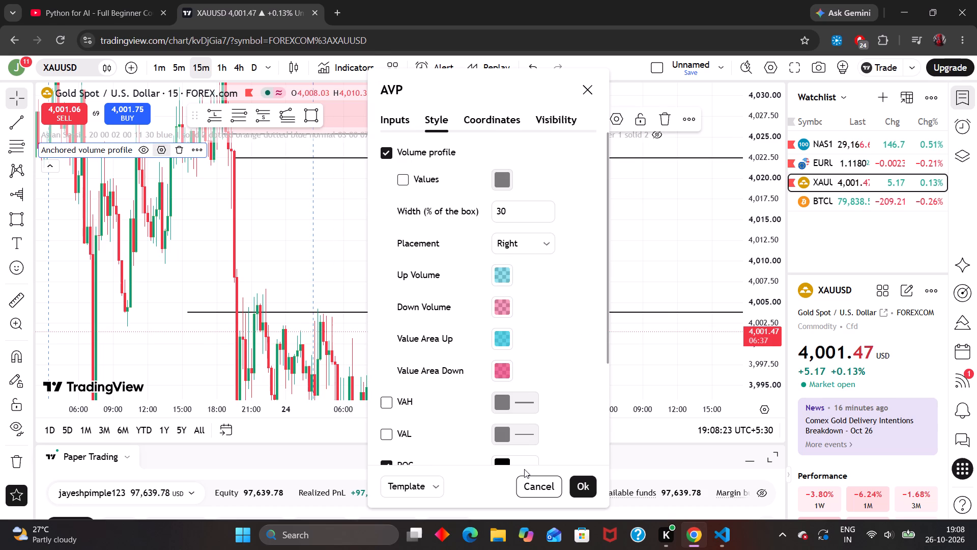
click(408, 123)
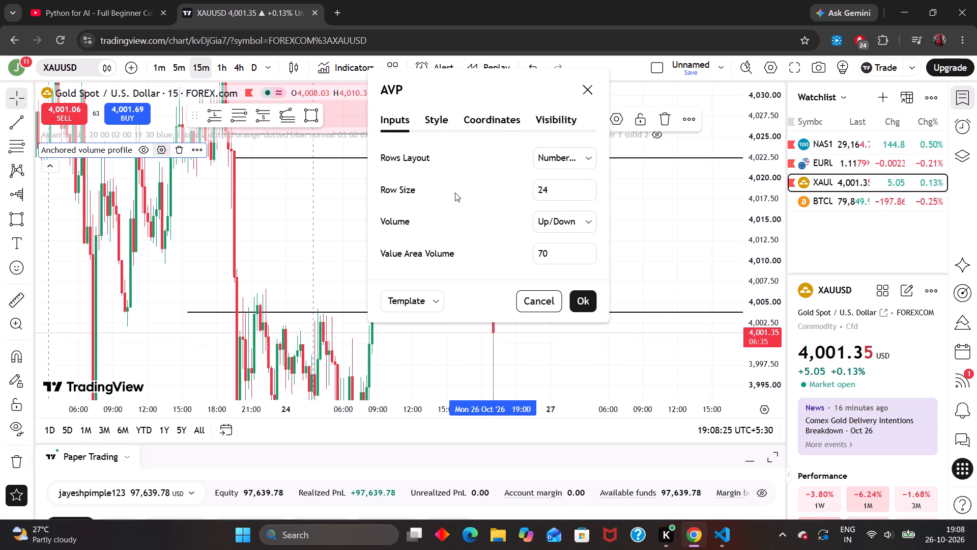
click(541, 123)
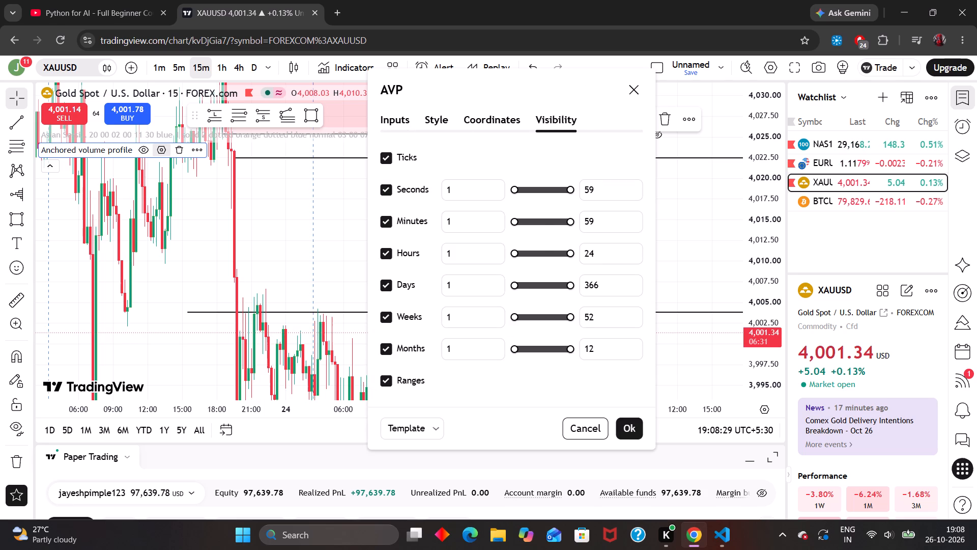
click(491, 117)
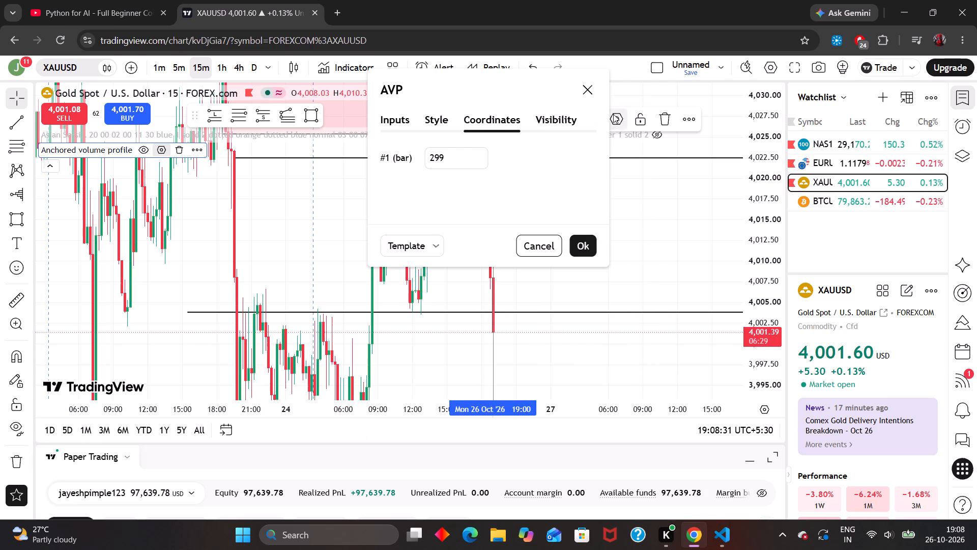
click(594, 83)
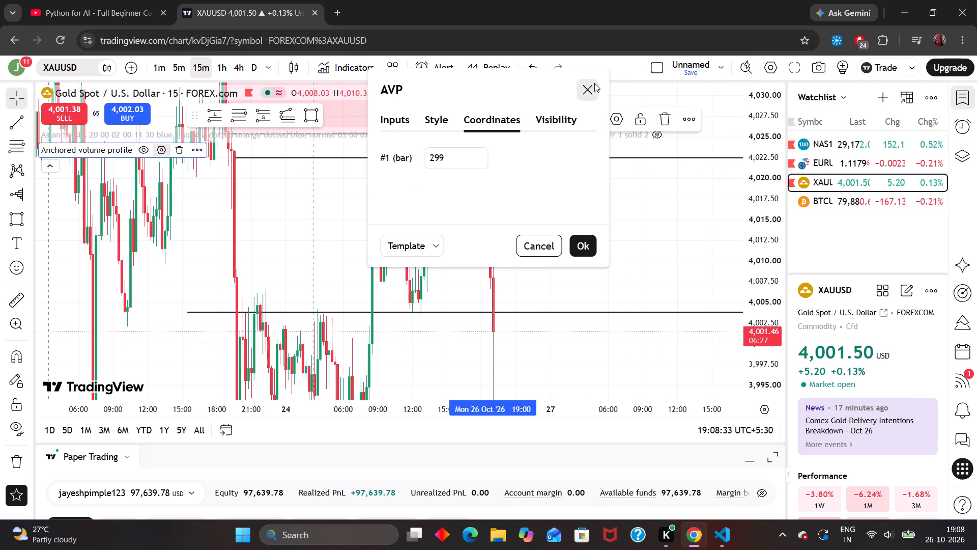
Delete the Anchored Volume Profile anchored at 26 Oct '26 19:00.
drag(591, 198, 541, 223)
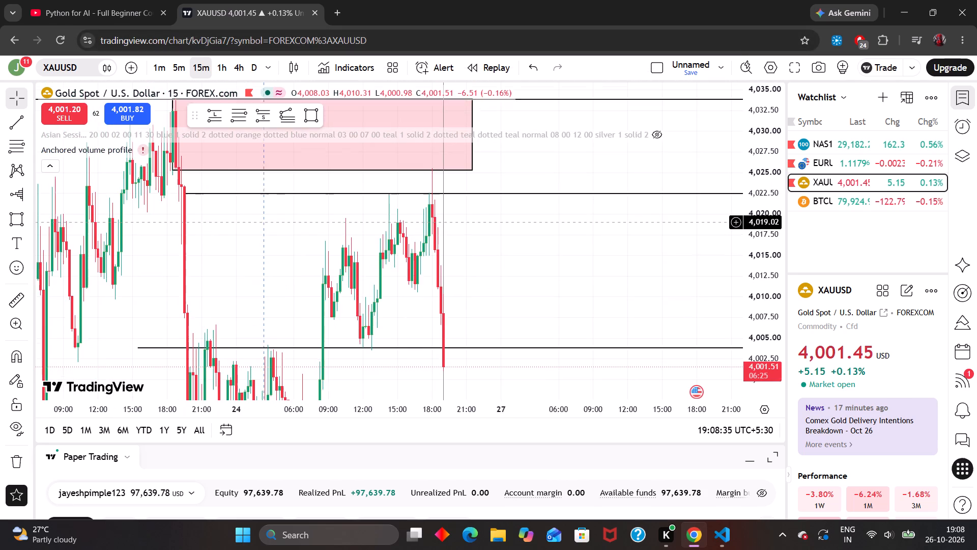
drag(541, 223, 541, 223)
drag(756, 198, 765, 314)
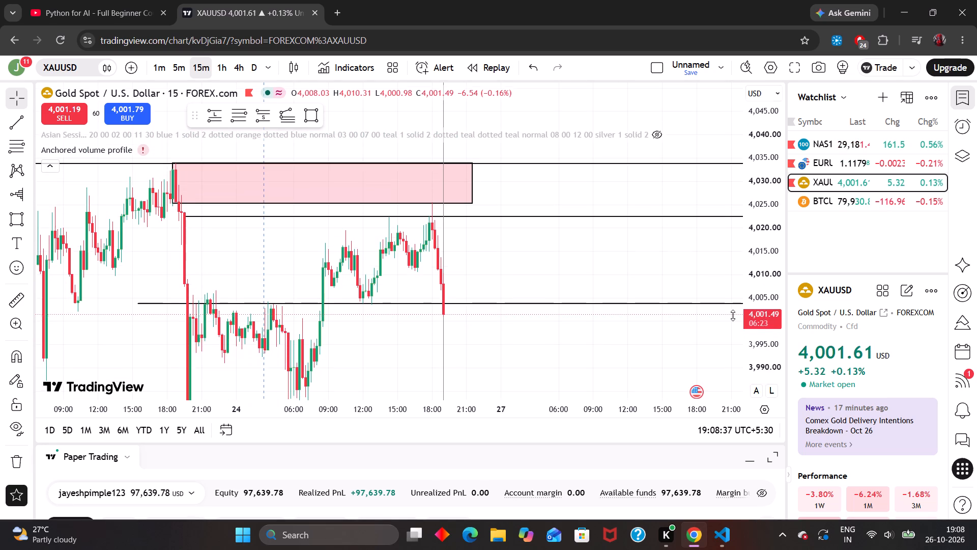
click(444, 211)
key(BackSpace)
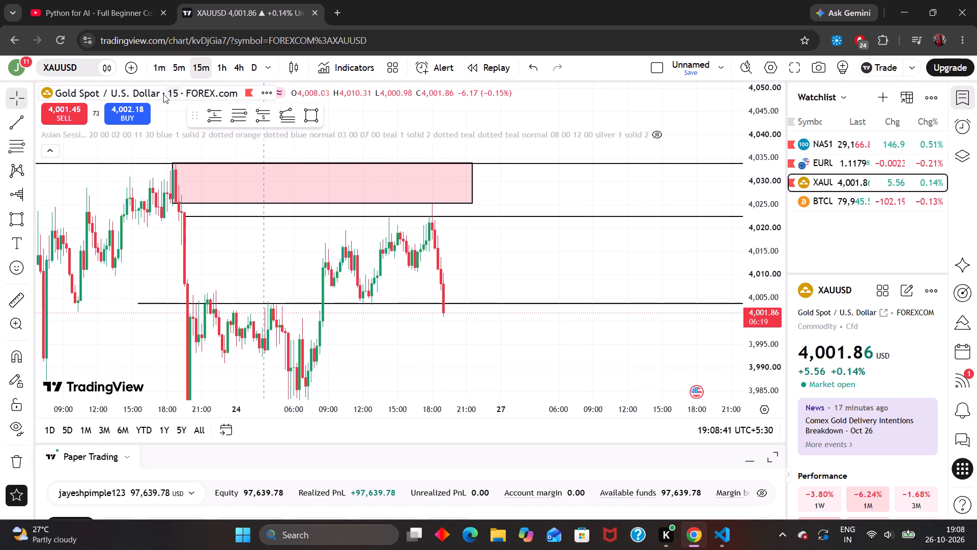
Switch to the 5-minute timeframe and place an Anchored Volume Profile anchored at 26 Oct '26 03:30.
click(171, 74)
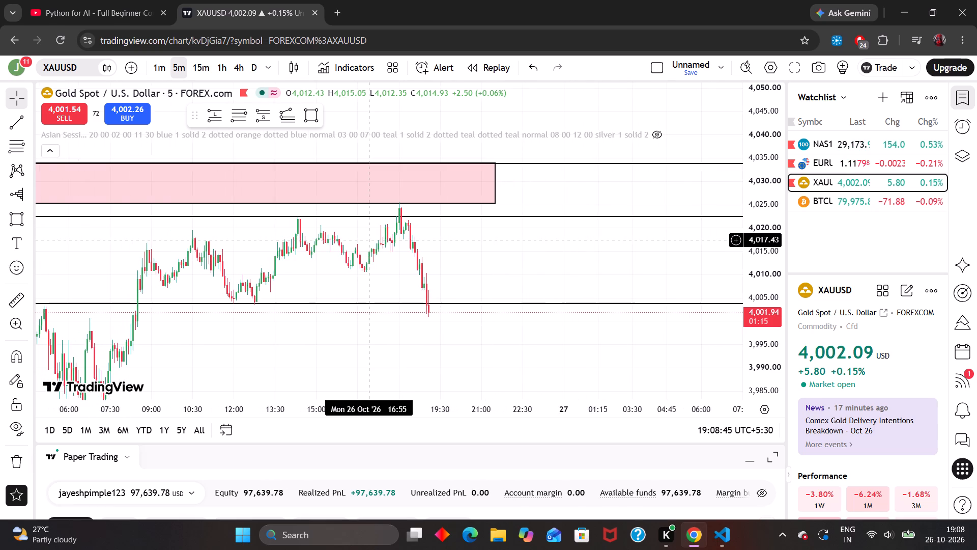
scroll(437, 280, up, 1)
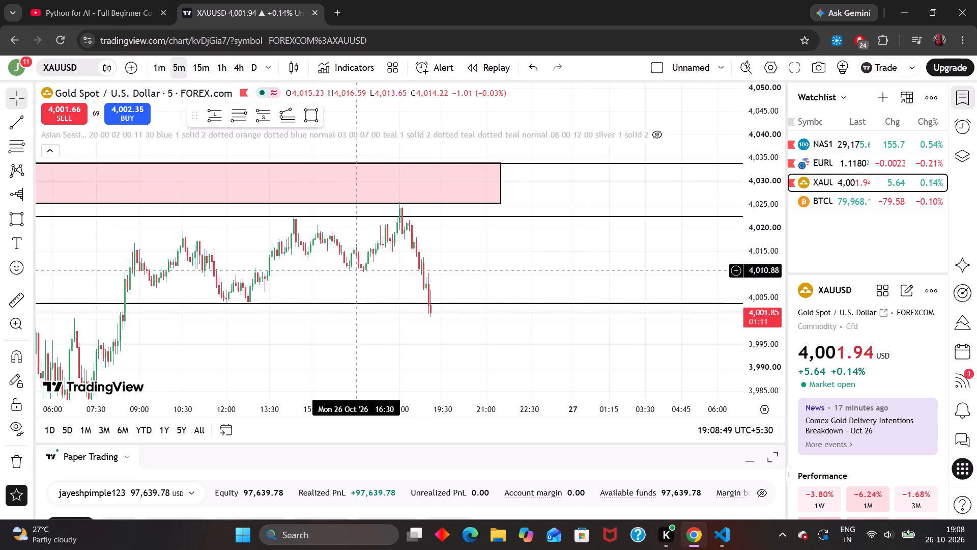
drag(223, 244, 511, 246)
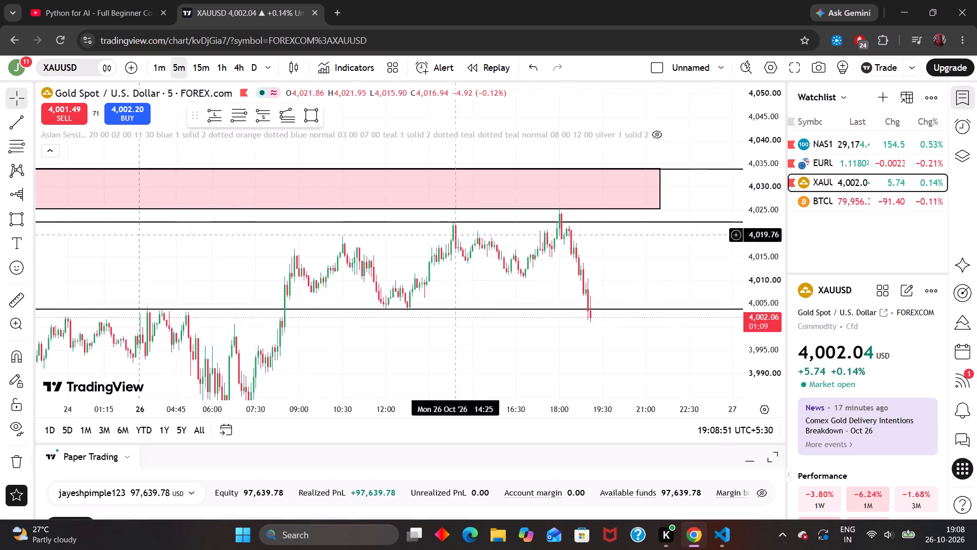
drag(511, 246, 570, 251)
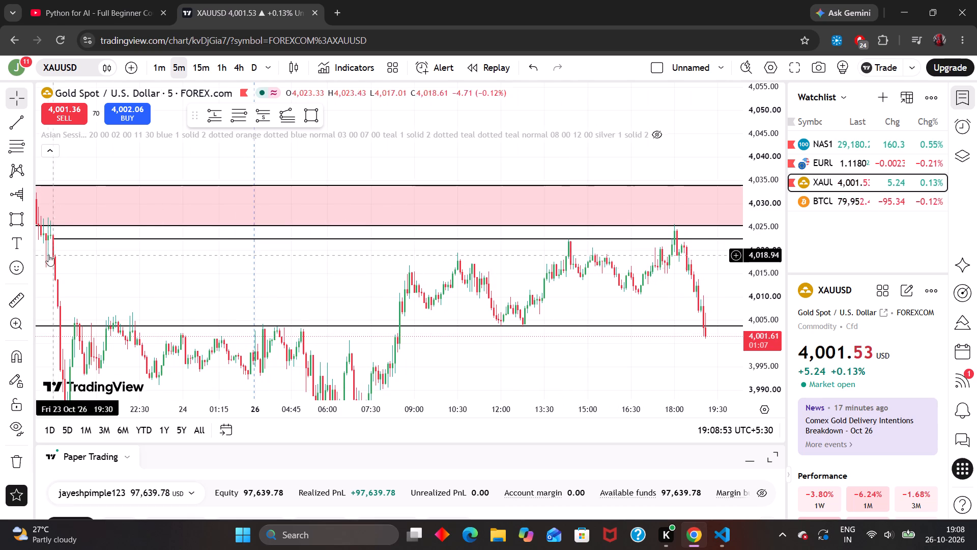
drag(346, 305, 277, 297)
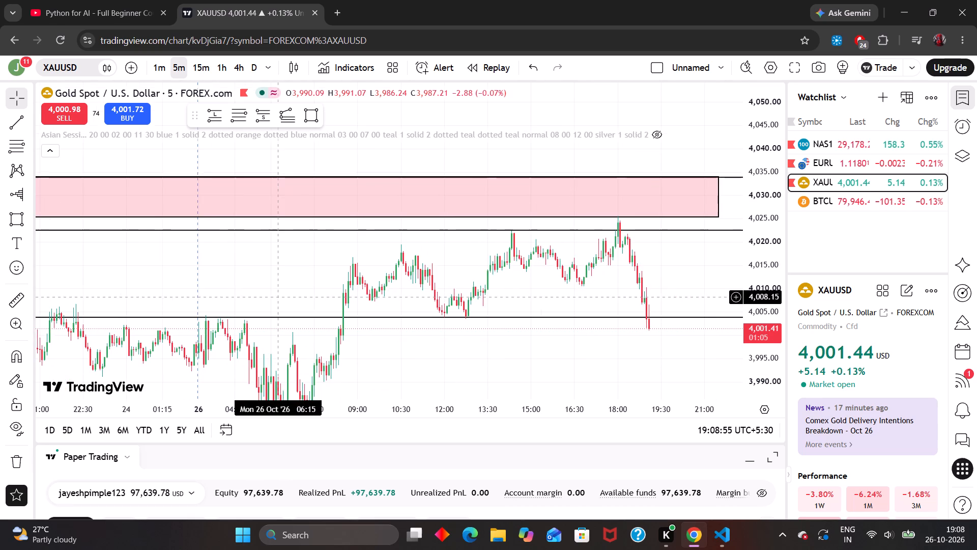
click(21, 185)
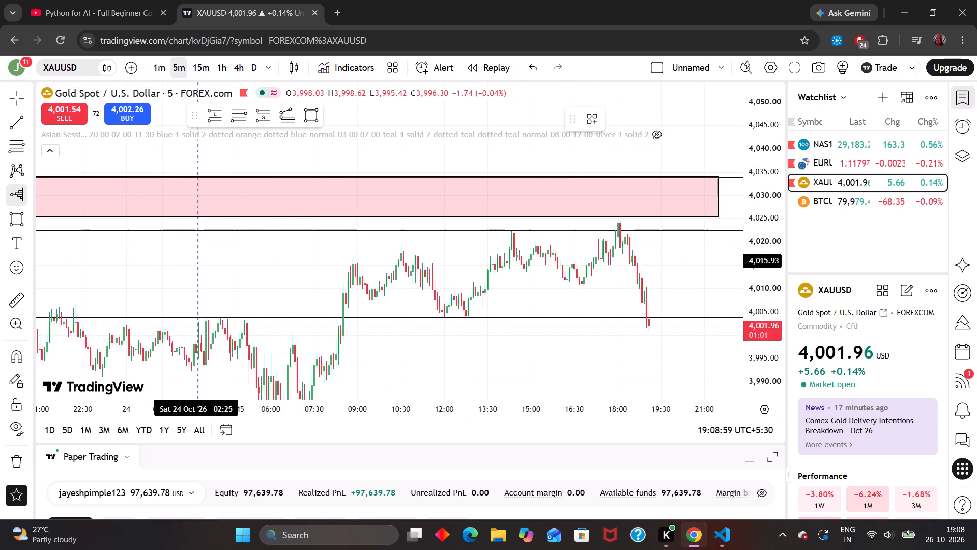
drag(196, 261, 254, 263)
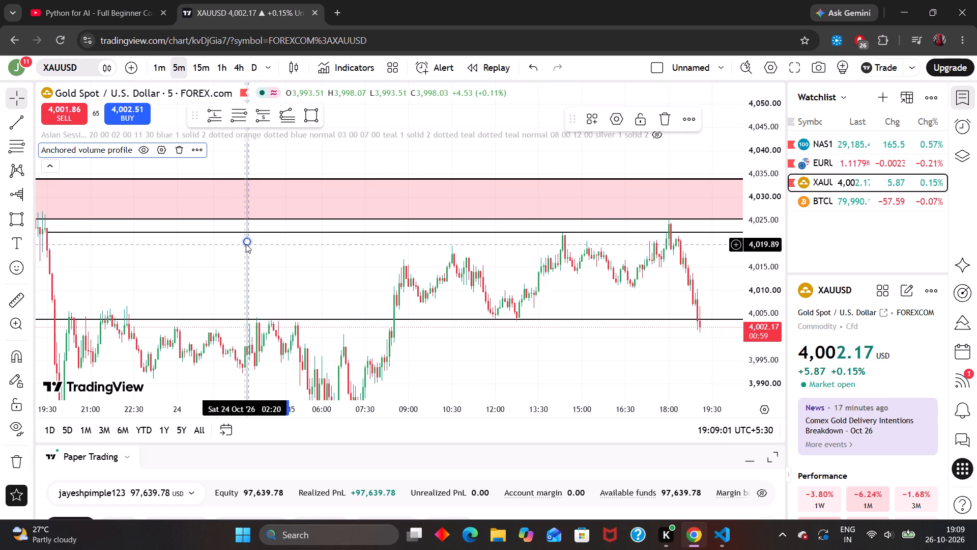
drag(247, 243, 217, 320)
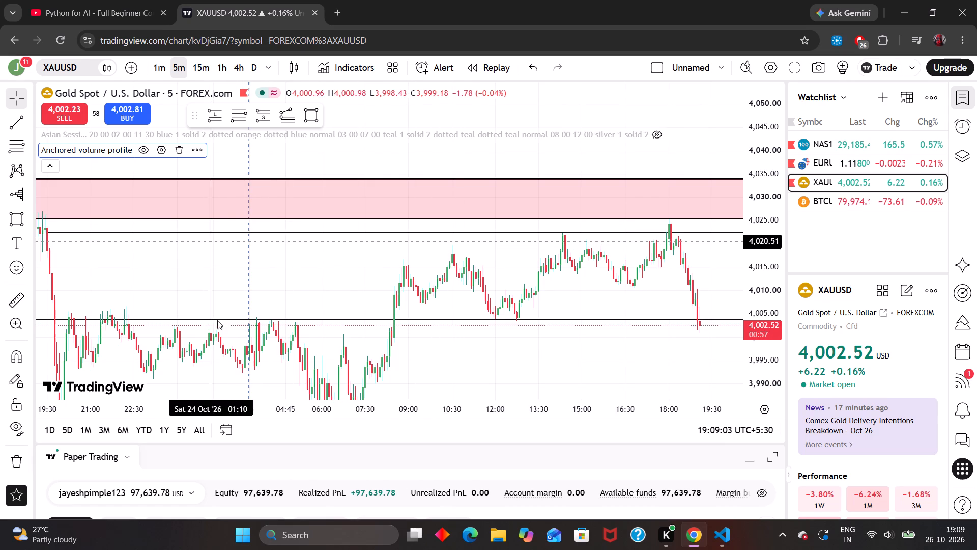
drag(217, 320, 250, 329)
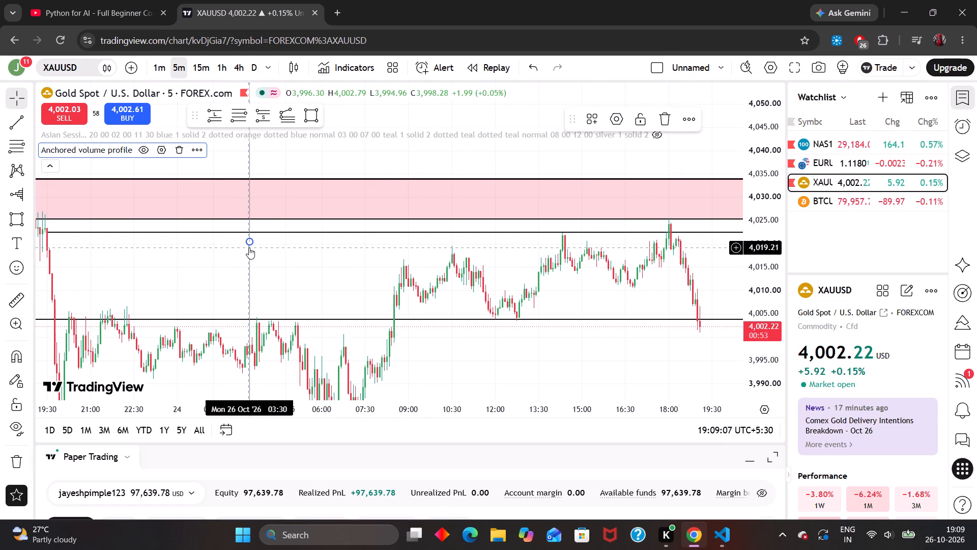
Review the coordinates and visibility settings of the Anchored Volume Profile, briefly toggling its Ticks visibility.
click(616, 127)
click(457, 276)
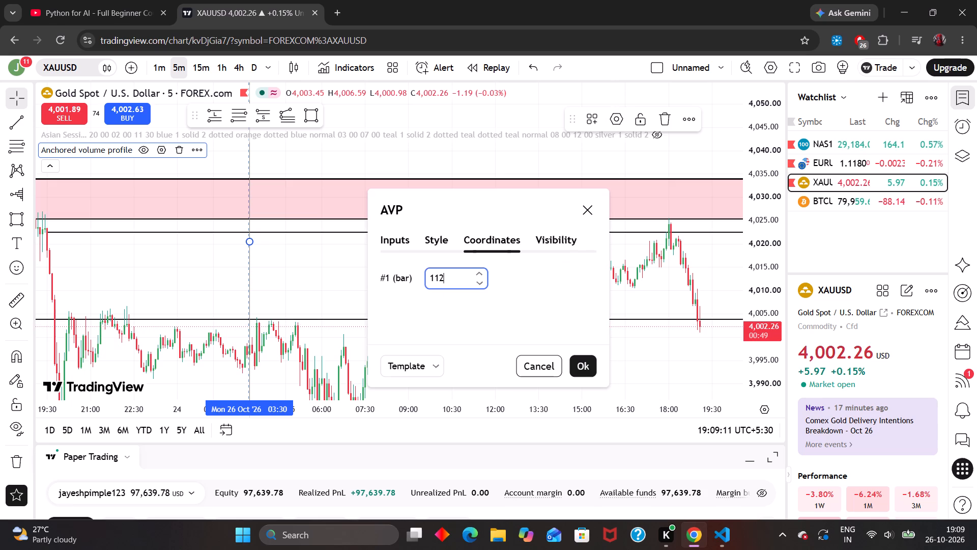
click(559, 237)
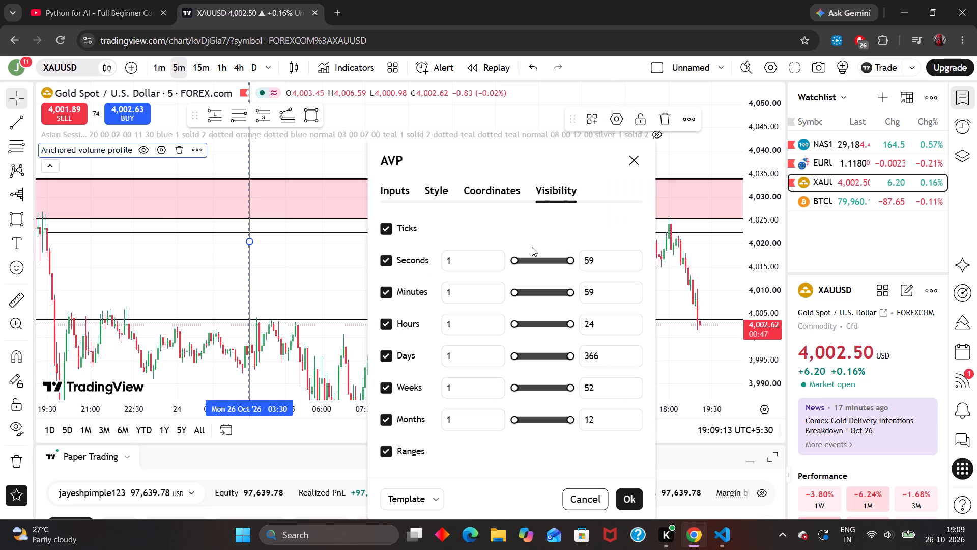
click(390, 234)
click(390, 234)
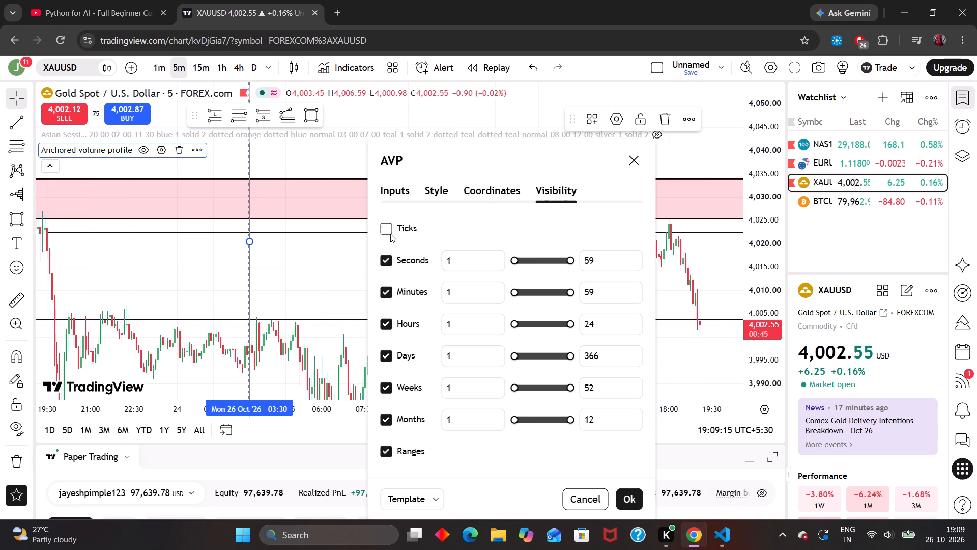
scroll(443, 395, down, 5)
scroll(443, 395, up, 2)
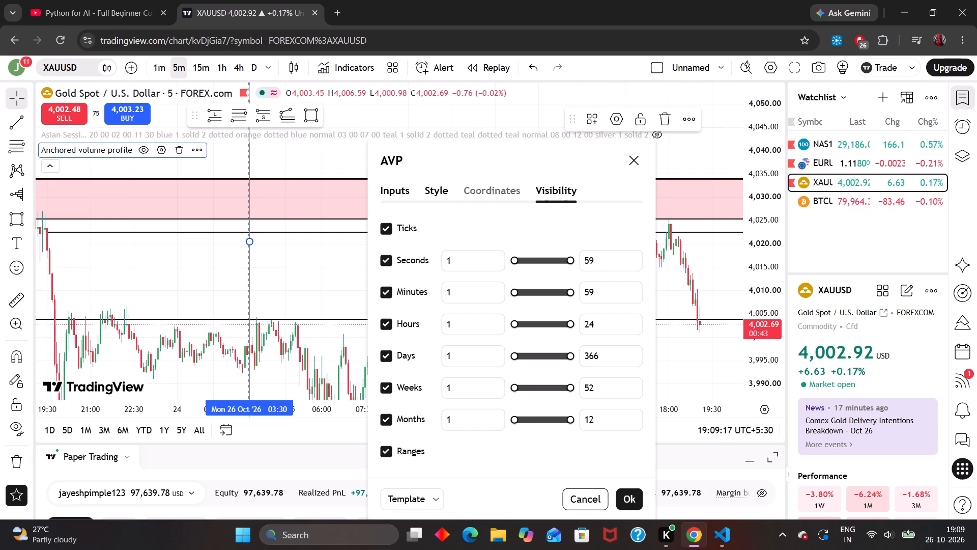
Enable the VAL and VAH lines in the Anchored Volume Profile's style and apply the settings.
click(440, 189)
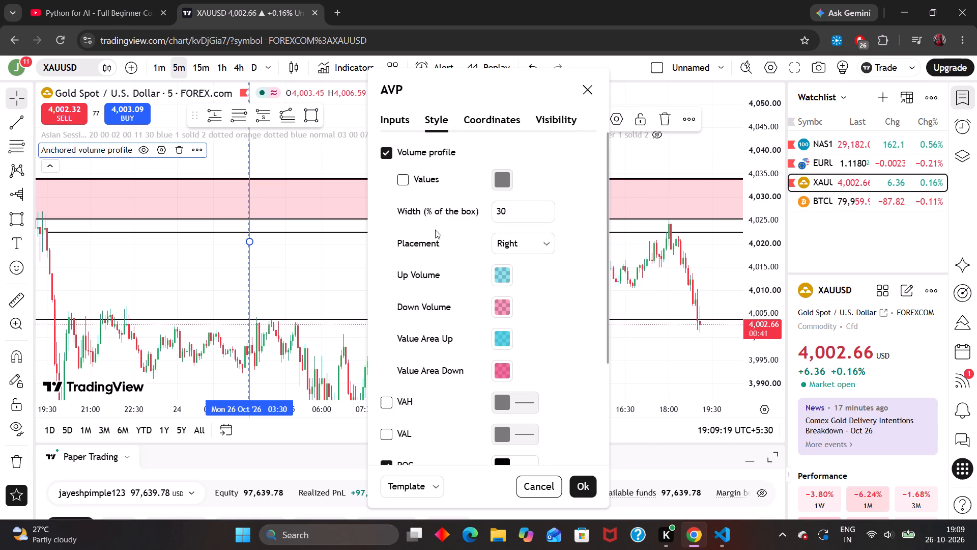
click(383, 430)
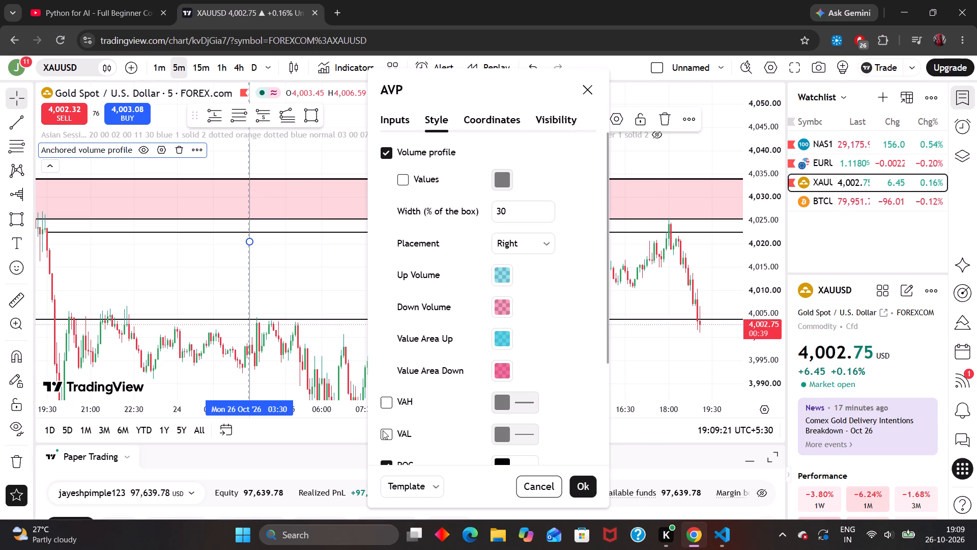
drag(385, 406, 458, 415)
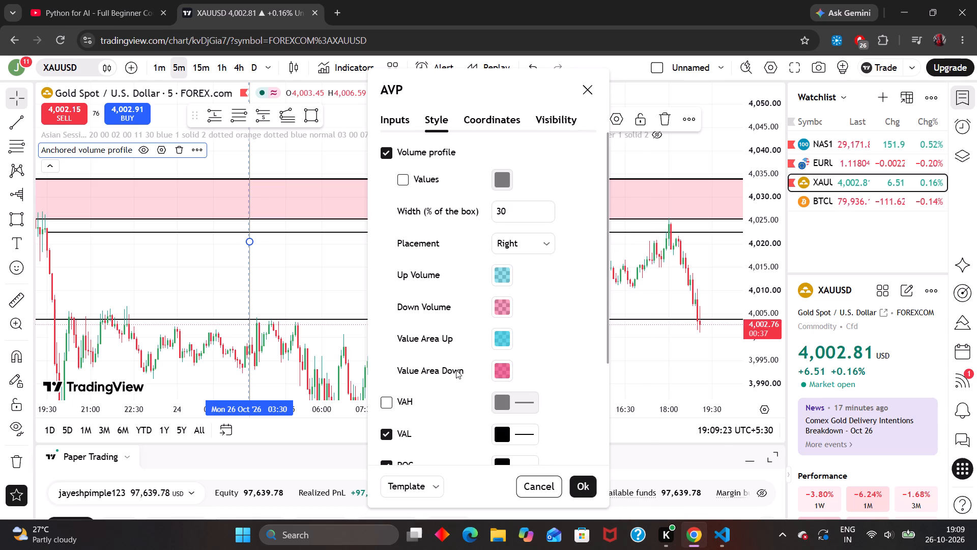
click(384, 403)
scroll(457, 415, down, 1)
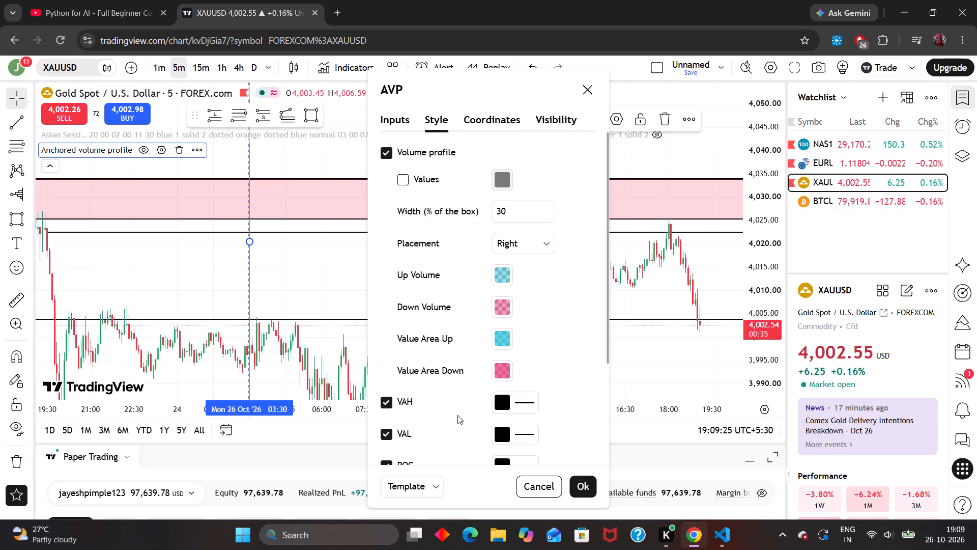
scroll(457, 415, down, 2)
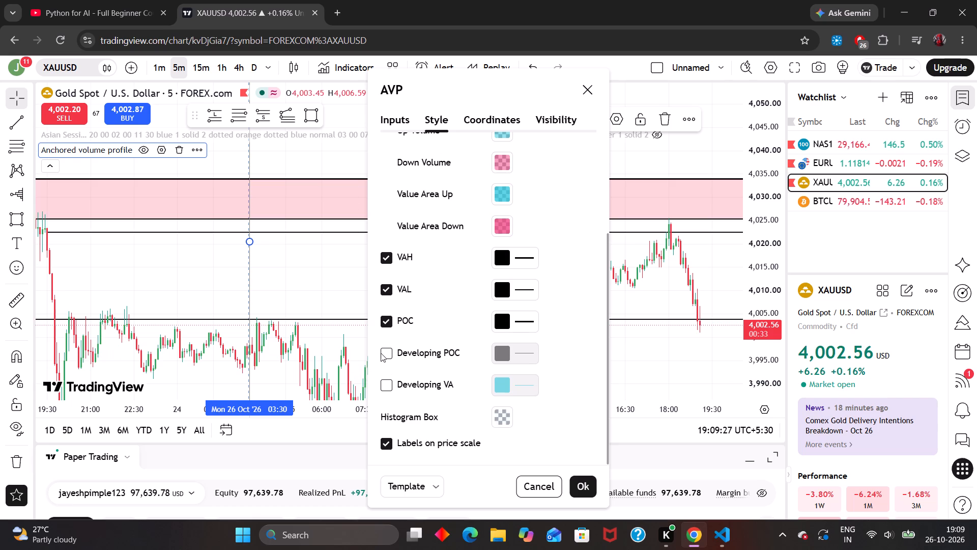
click(591, 493)
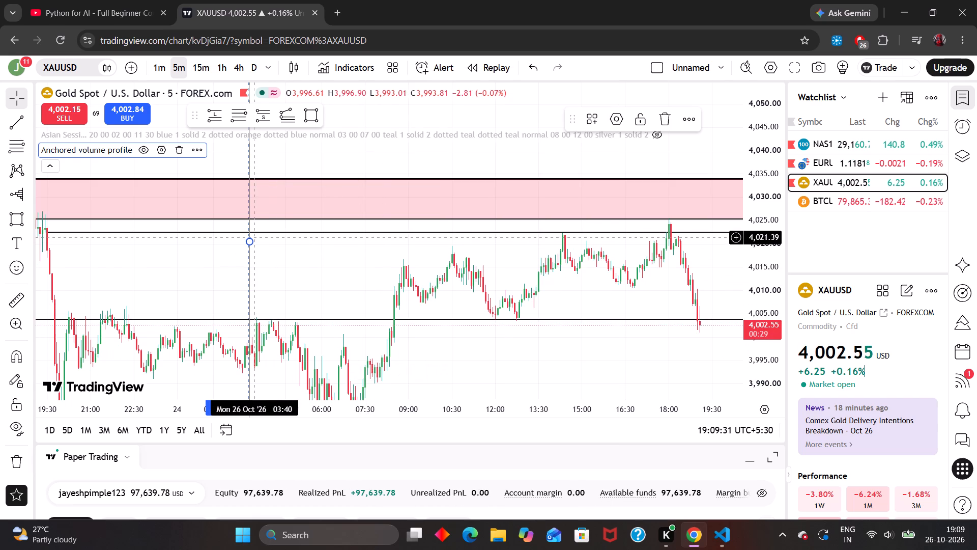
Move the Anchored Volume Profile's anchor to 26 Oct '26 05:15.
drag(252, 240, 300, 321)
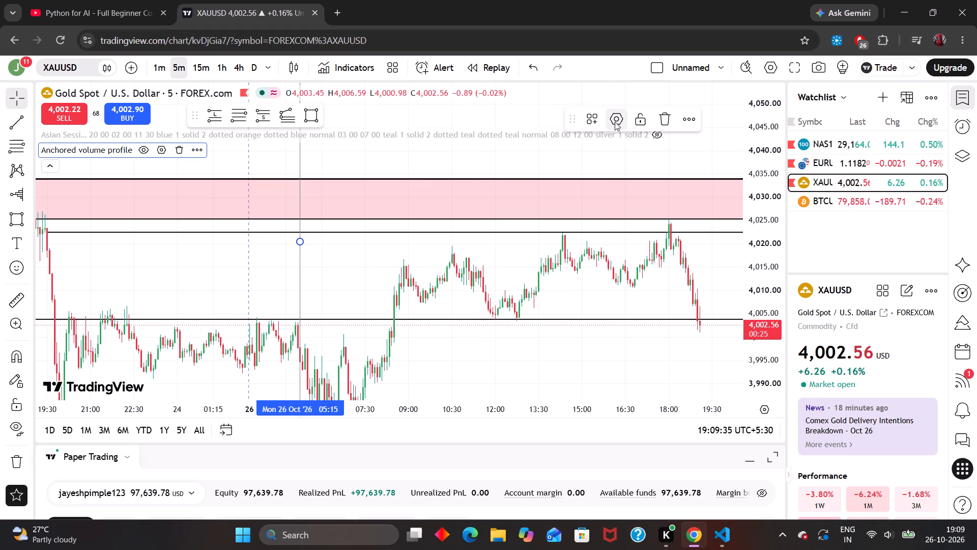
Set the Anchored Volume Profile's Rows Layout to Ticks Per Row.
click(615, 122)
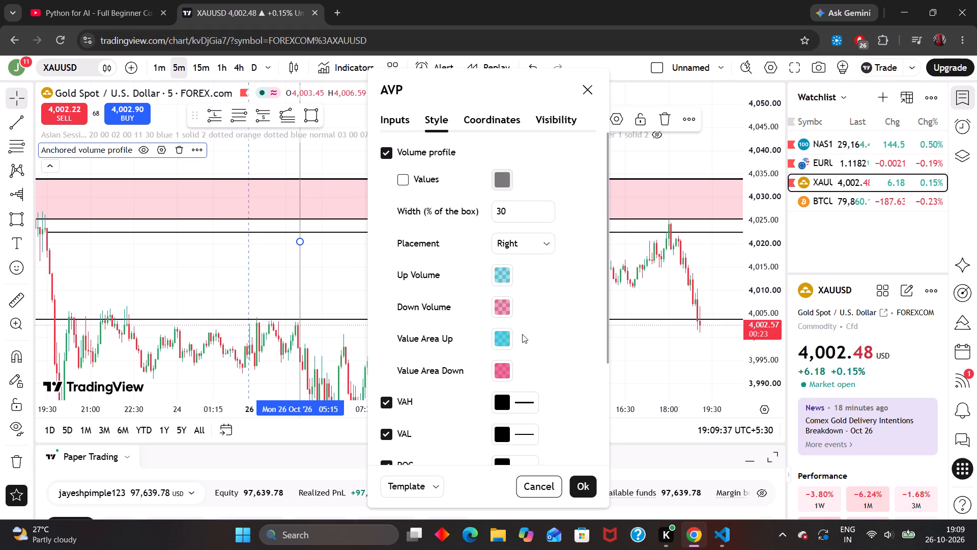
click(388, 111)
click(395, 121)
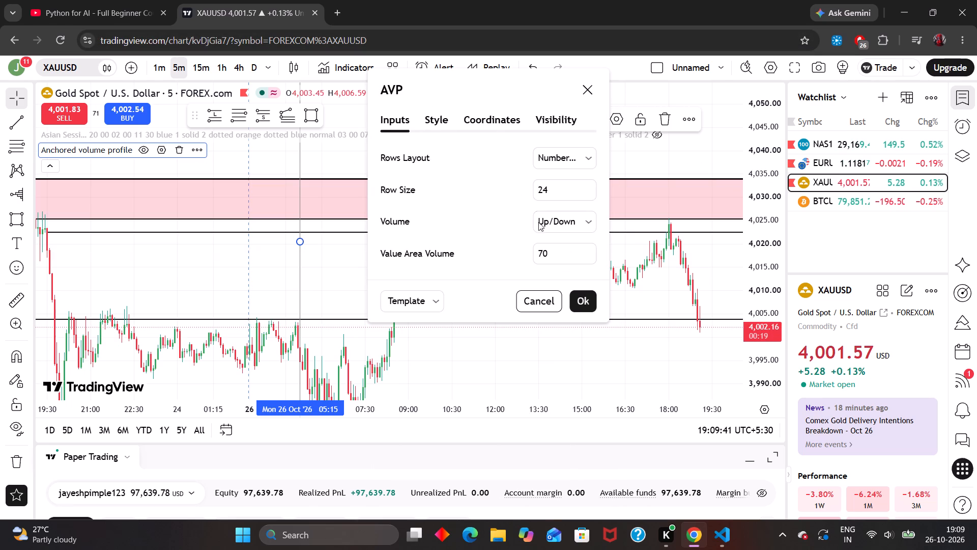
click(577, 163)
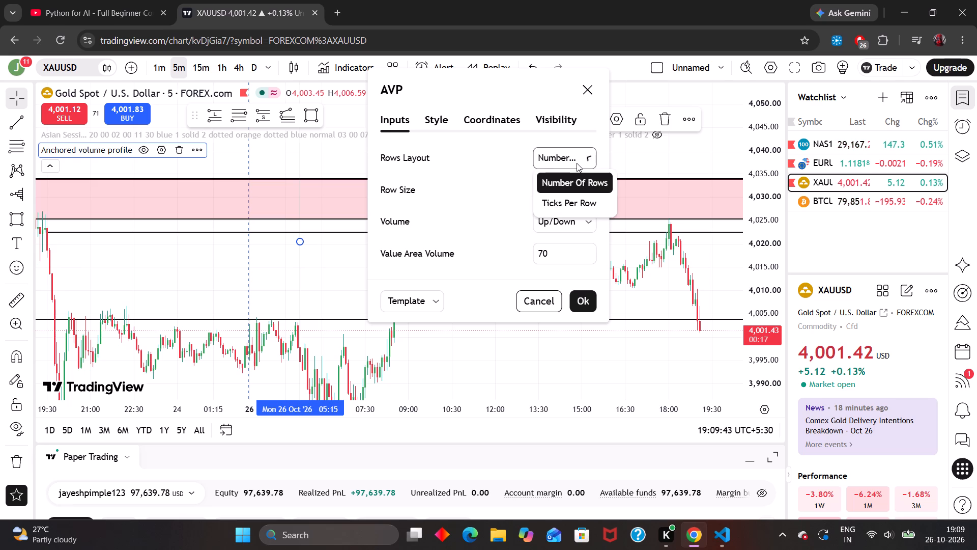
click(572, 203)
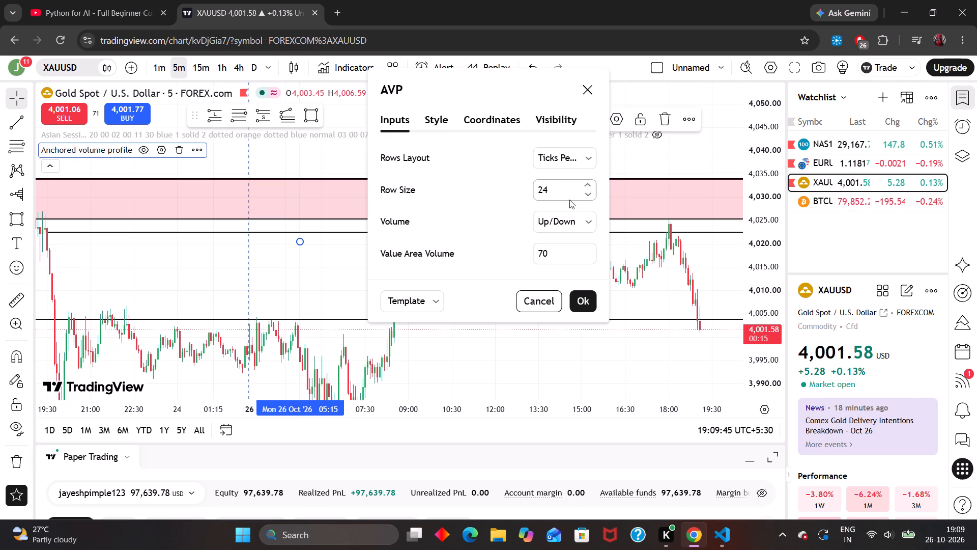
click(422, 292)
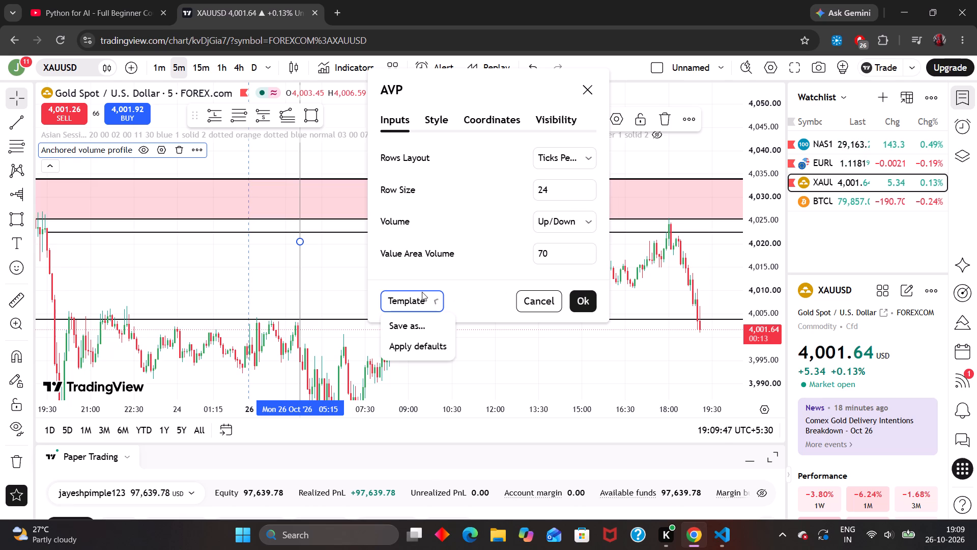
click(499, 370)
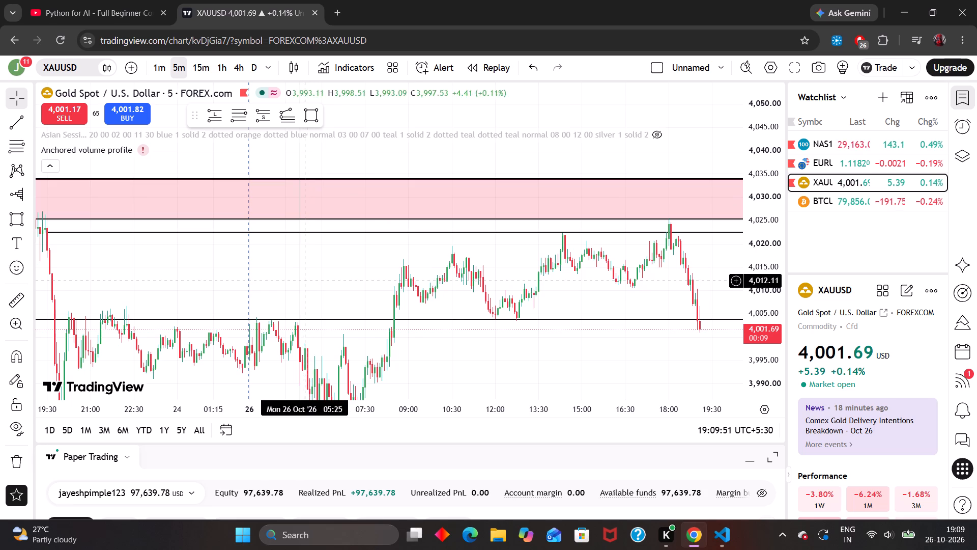
Apply the default settings template to the Anchored Volume Profile and close its settings.
click(302, 282)
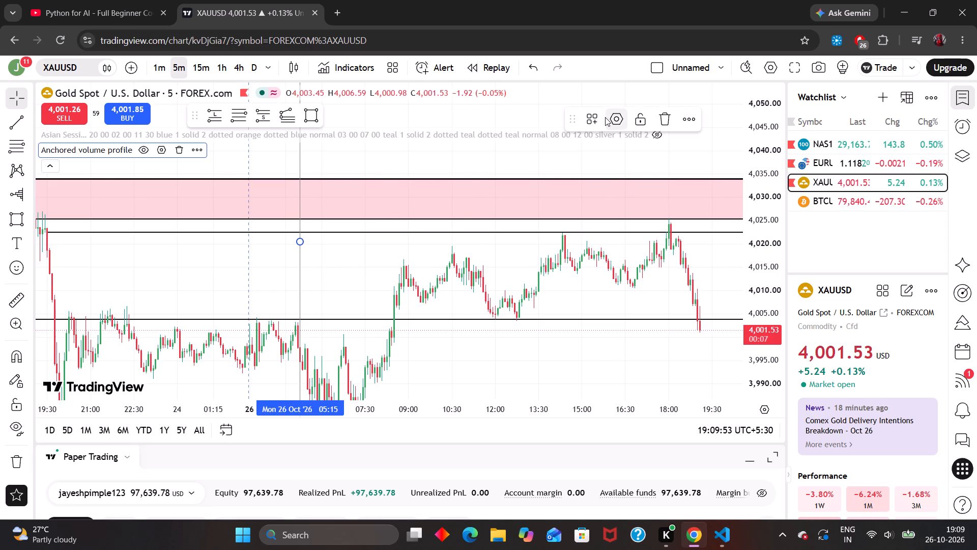
click(605, 117)
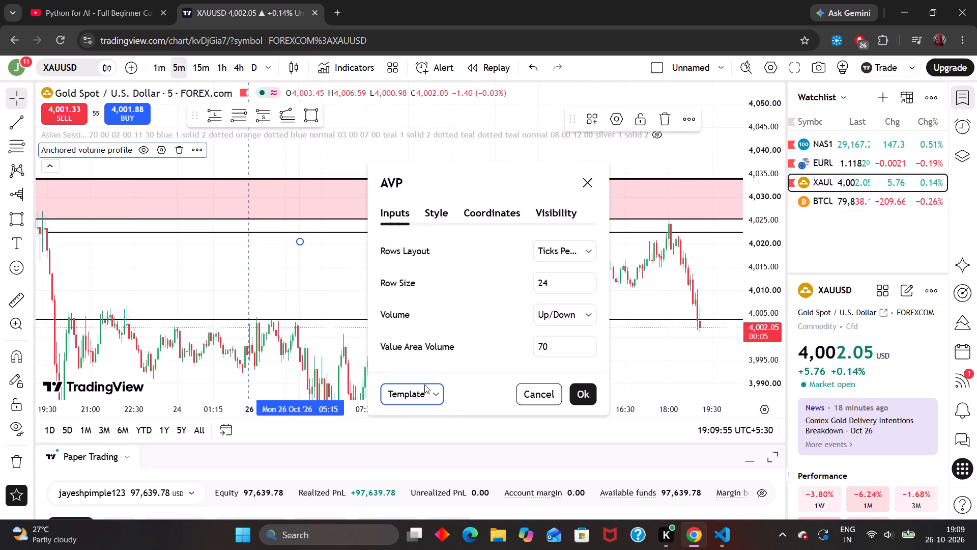
click(424, 384)
click(415, 435)
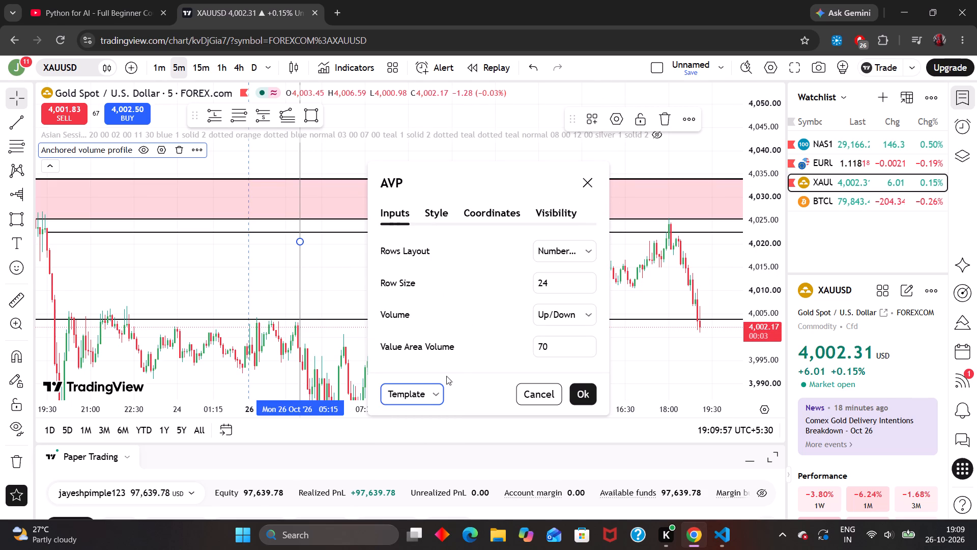
click(593, 175)
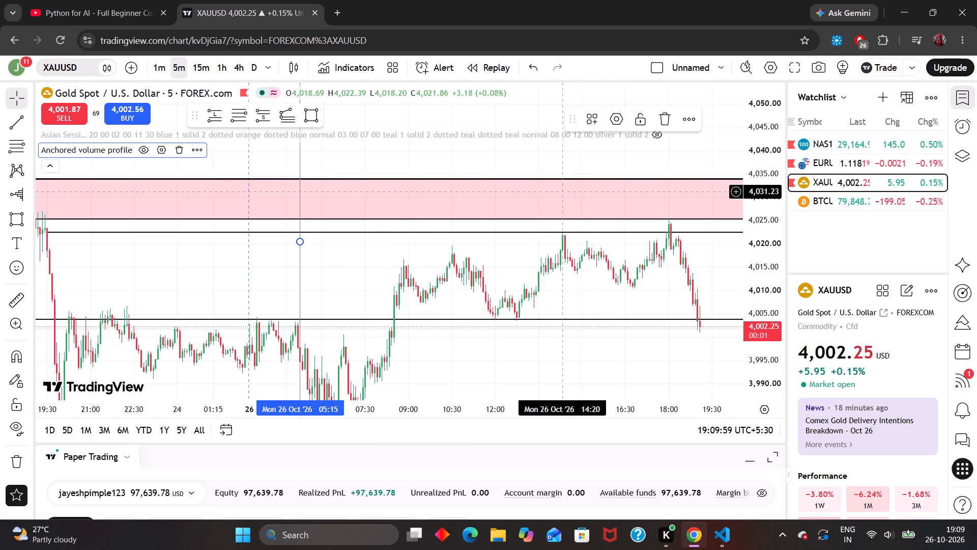
Move the Anchored Volume Profile's anchor back to 26 Oct '26 03:40 and deselect it.
drag(299, 241, 254, 285)
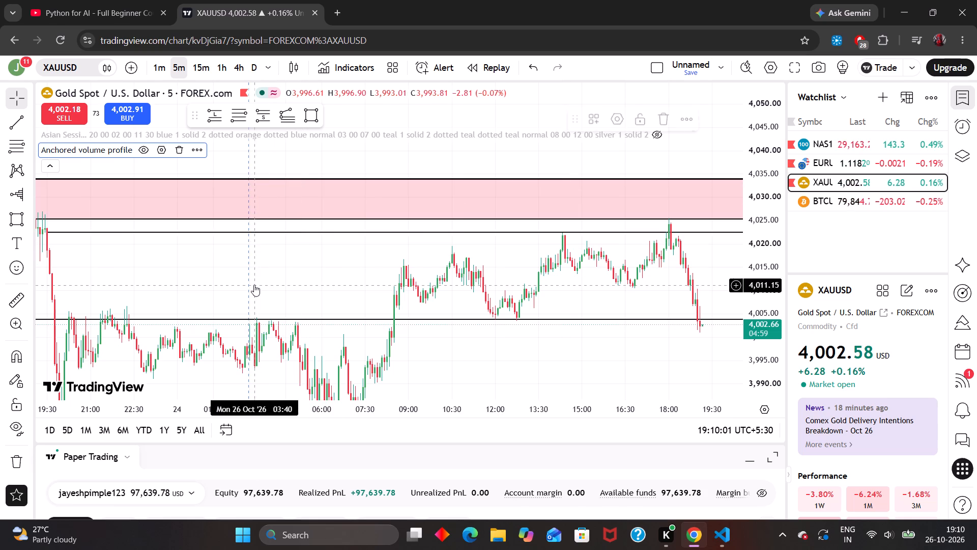
click(224, 167)
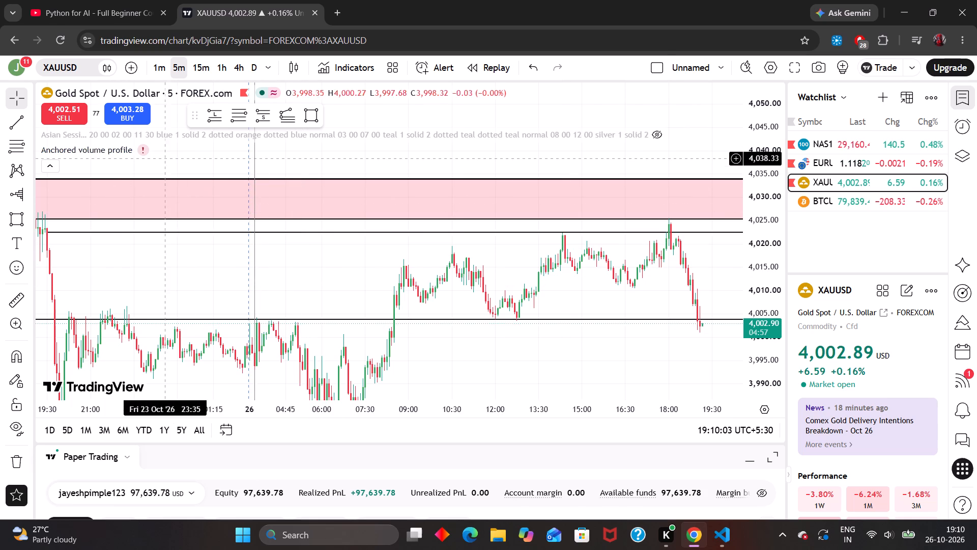
Read the alert notice attached to the Anchored Volume Profile in the chart legend.
click(144, 151)
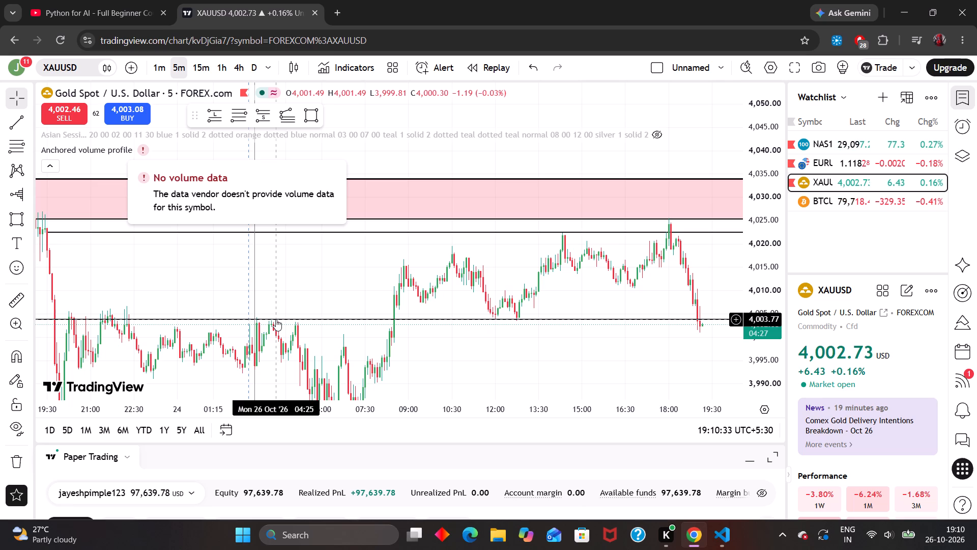
Examine the latest 5-minute XAUUSD price action around the pink resistance zone and the horizontal lines below it.
drag(571, 431, 592, 383)
drag(592, 383, 330, 353)
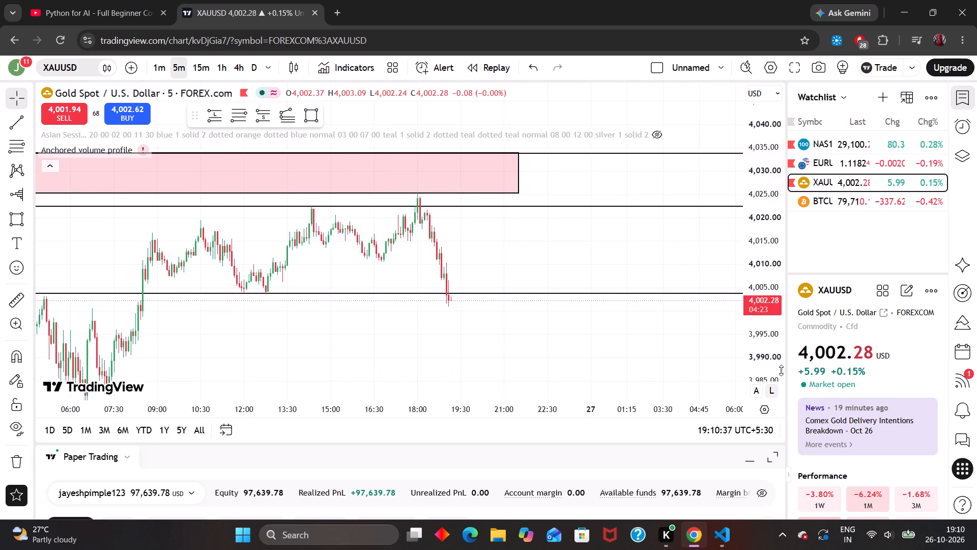
drag(778, 368, 841, 115)
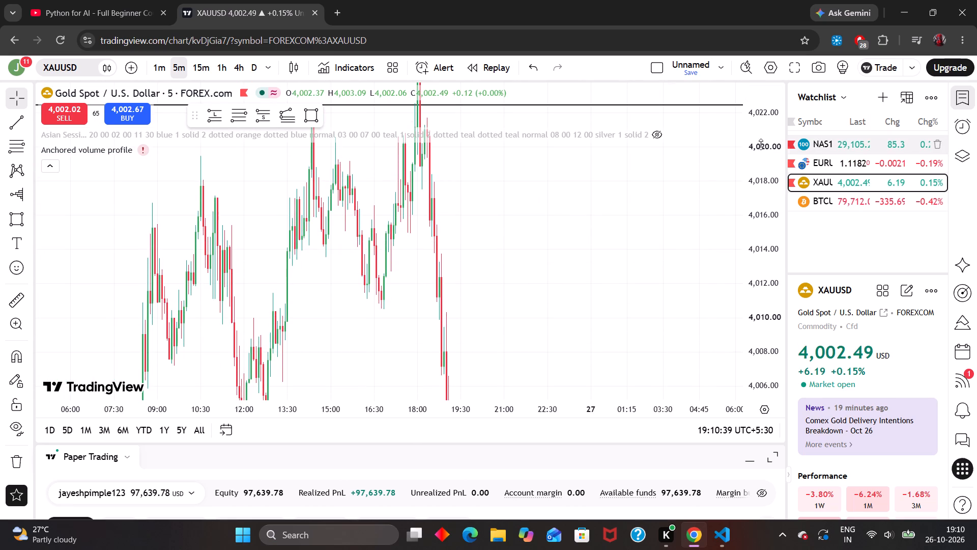
drag(761, 144, 738, 352)
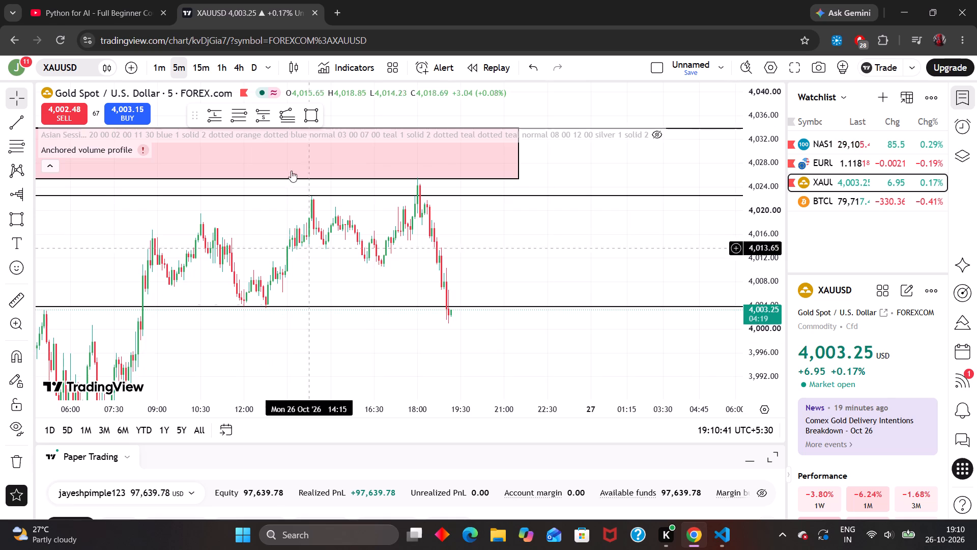
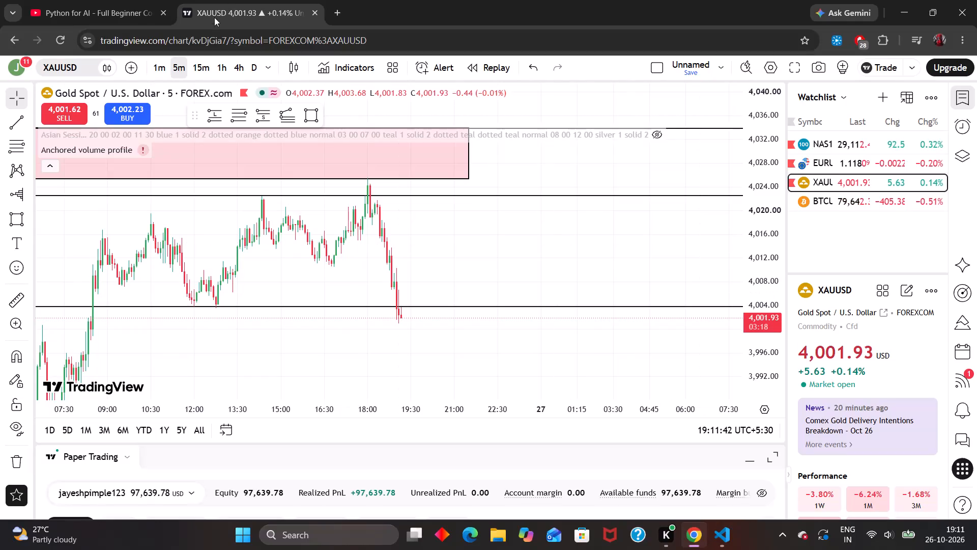
On the 15-minute chart, draw a rectangle zone from about 3,999.47 to 3,995.92, spanning 26 Oct '26 08:30 to 22:30.
click(206, 62)
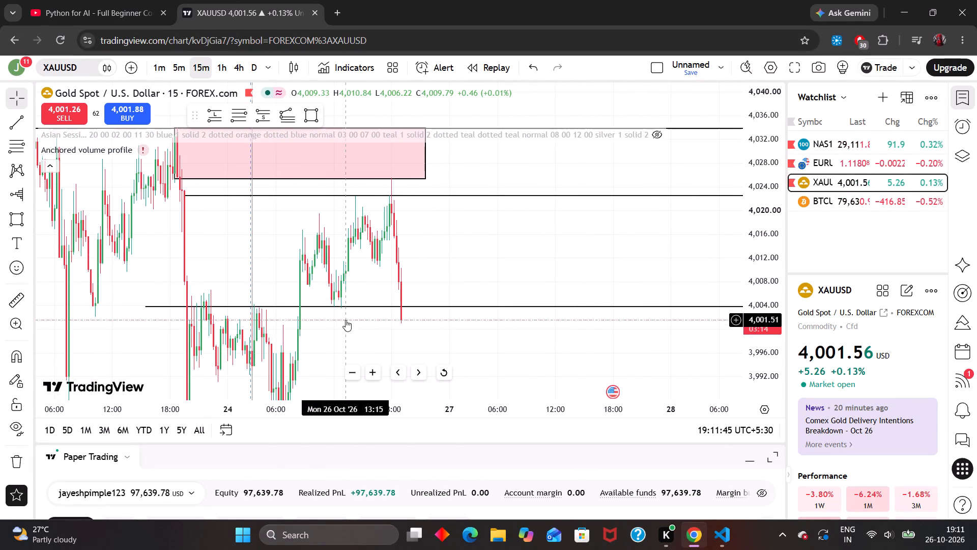
drag(346, 320, 339, 193)
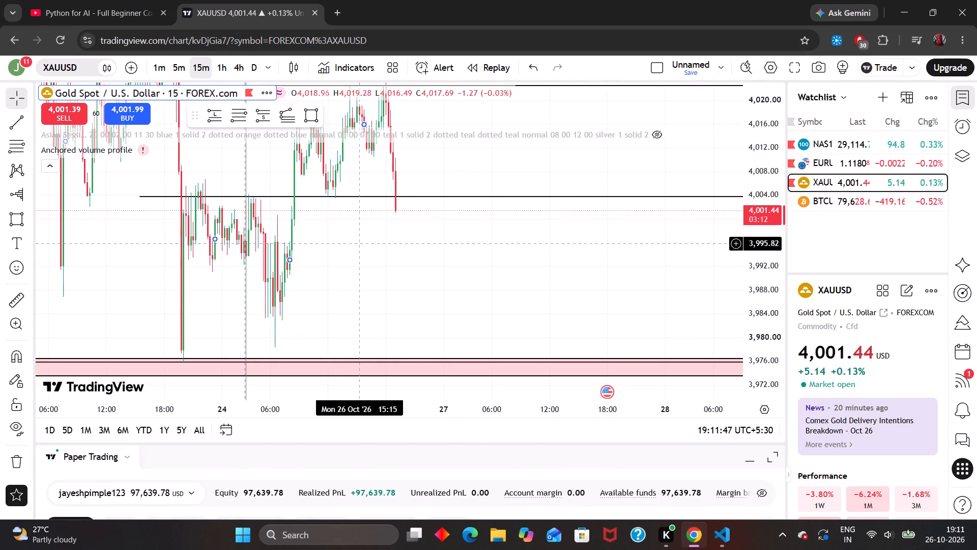
click(358, 249)
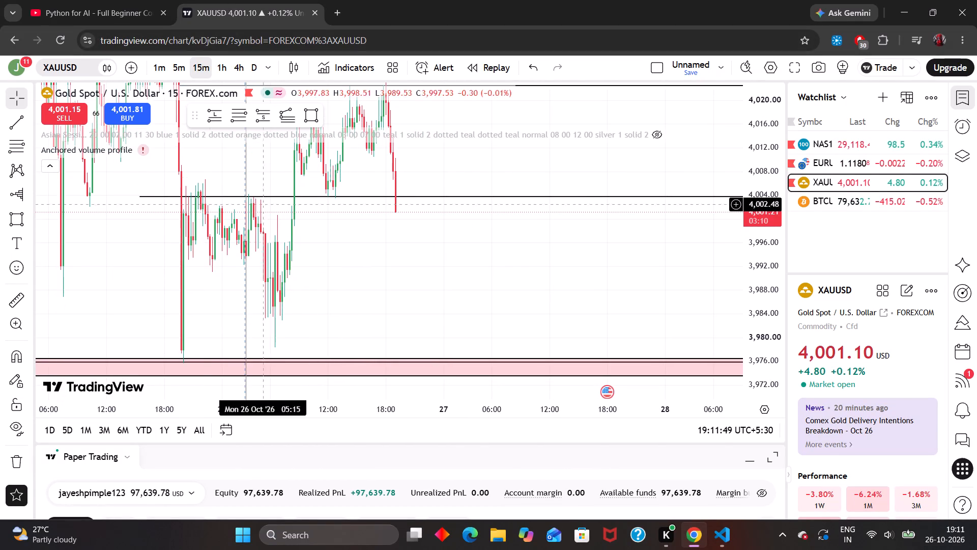
click(309, 113)
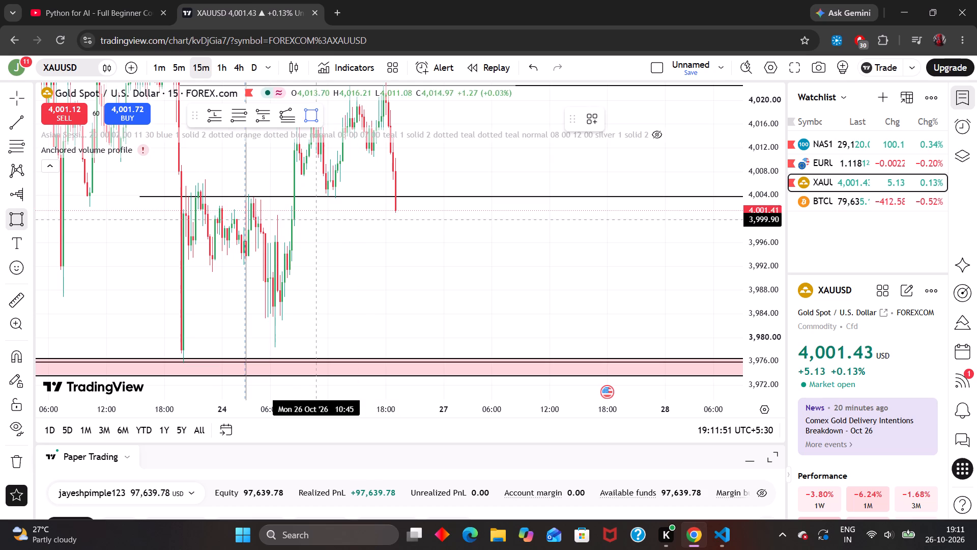
drag(294, 222, 364, 234)
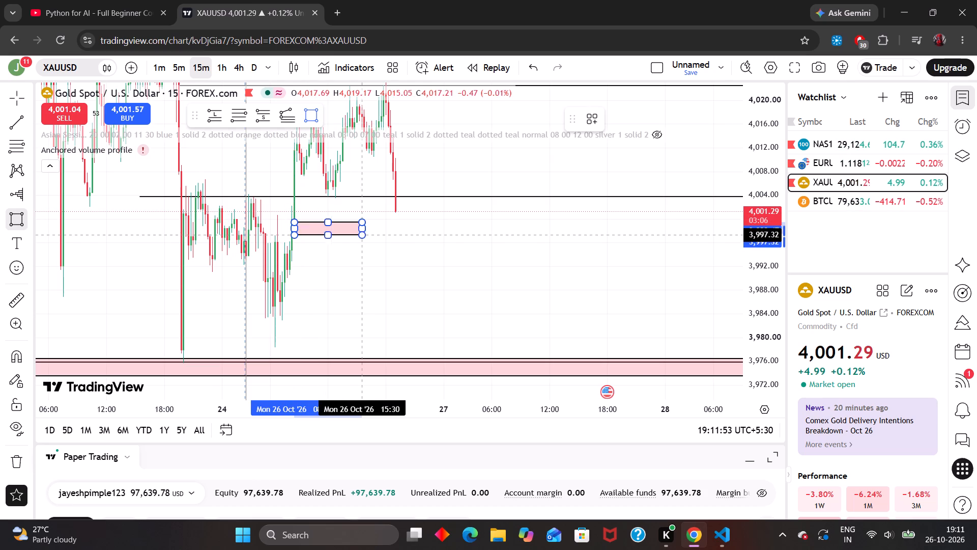
drag(364, 234, 428, 243)
scroll(401, 237, right, 1)
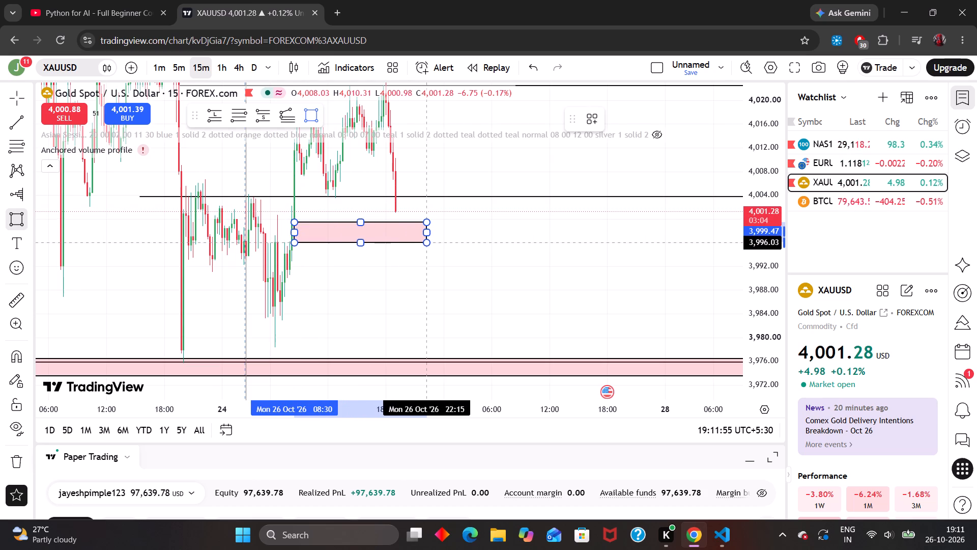
drag(428, 243, 428, 243)
click(430, 243)
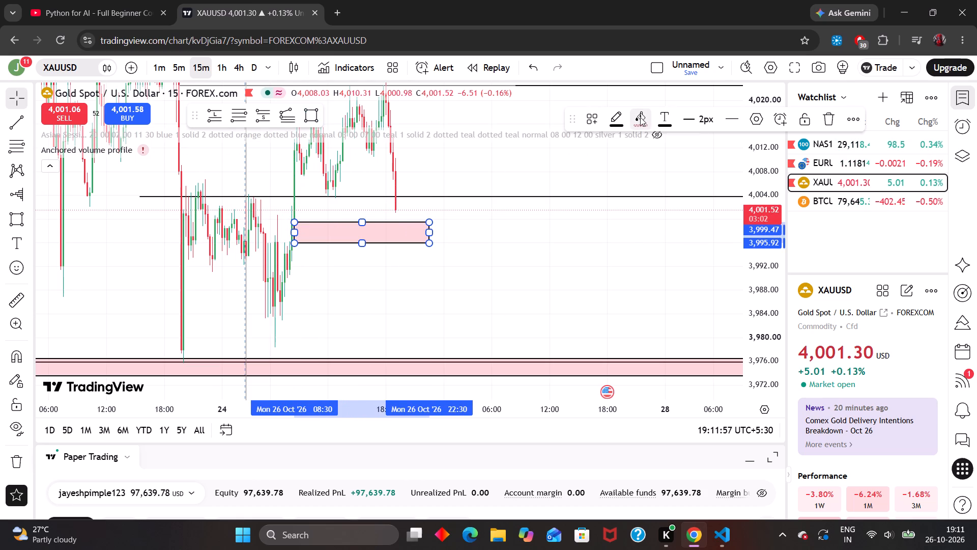
Change the new rectangle zone's fill colour to blue.
click(640, 117)
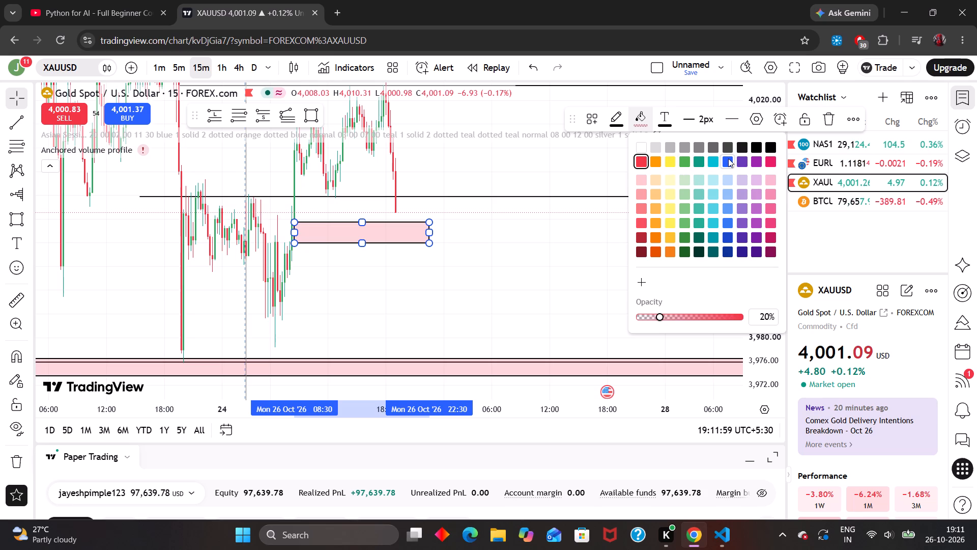
click(728, 158)
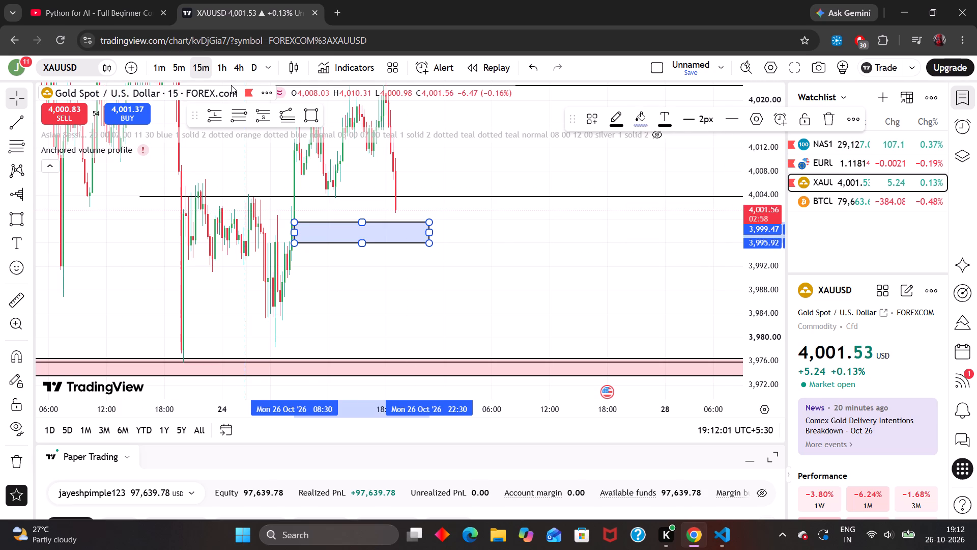
Examine the blue zone against XAUUSD price action on the 1-hour and 4-hour timeframes.
click(228, 78)
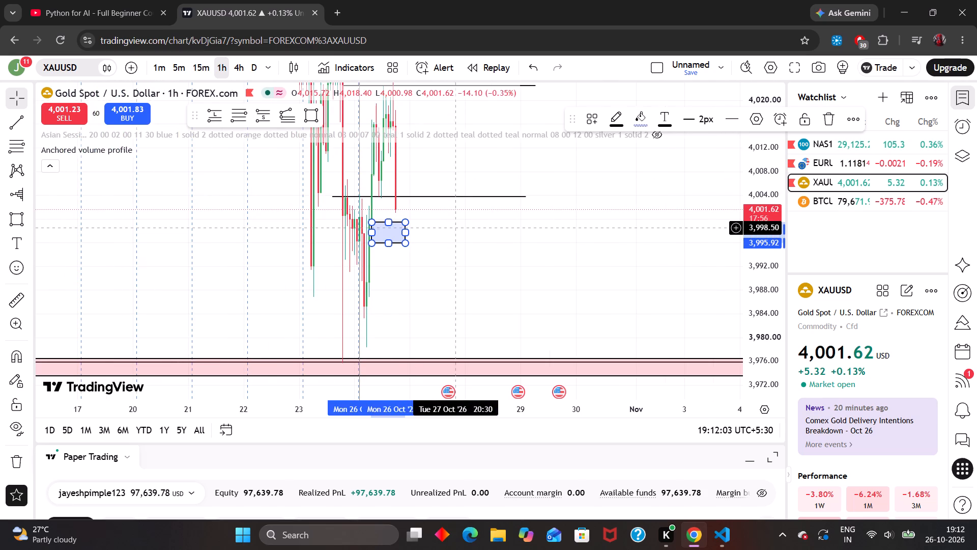
drag(461, 226, 475, 280)
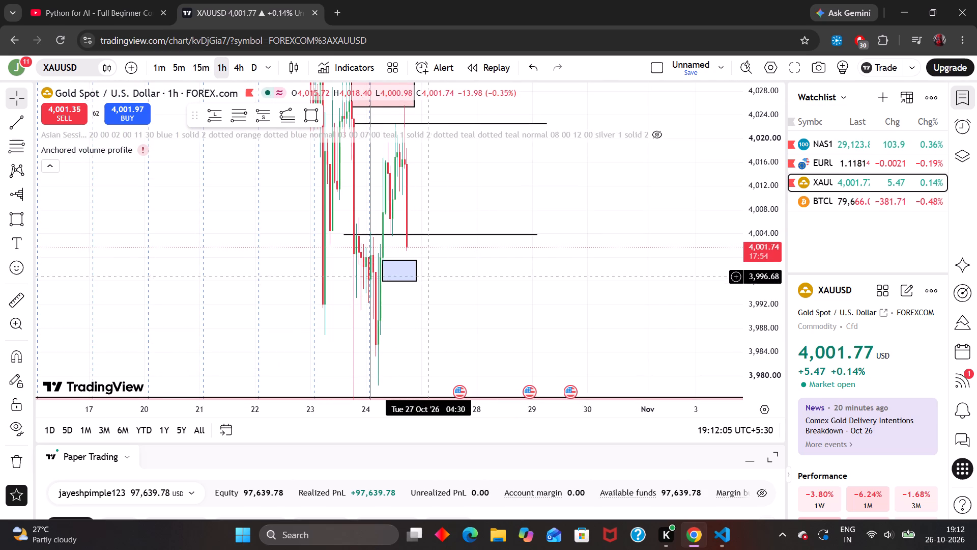
drag(463, 289, 464, 296)
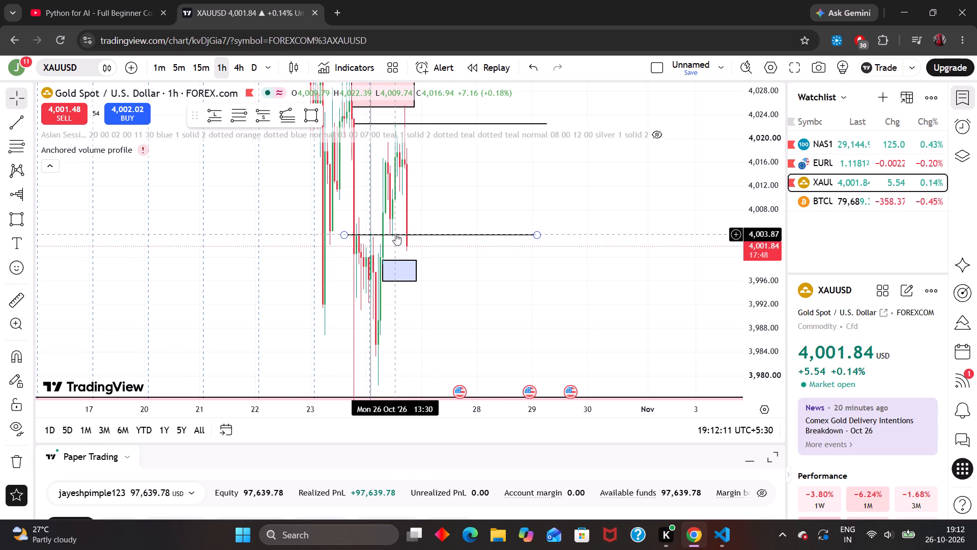
click(241, 68)
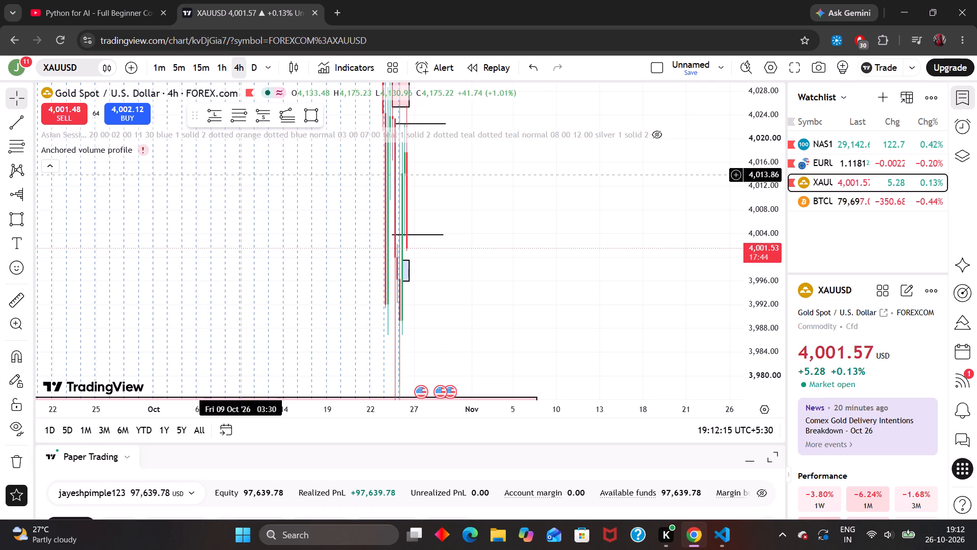
click(217, 68)
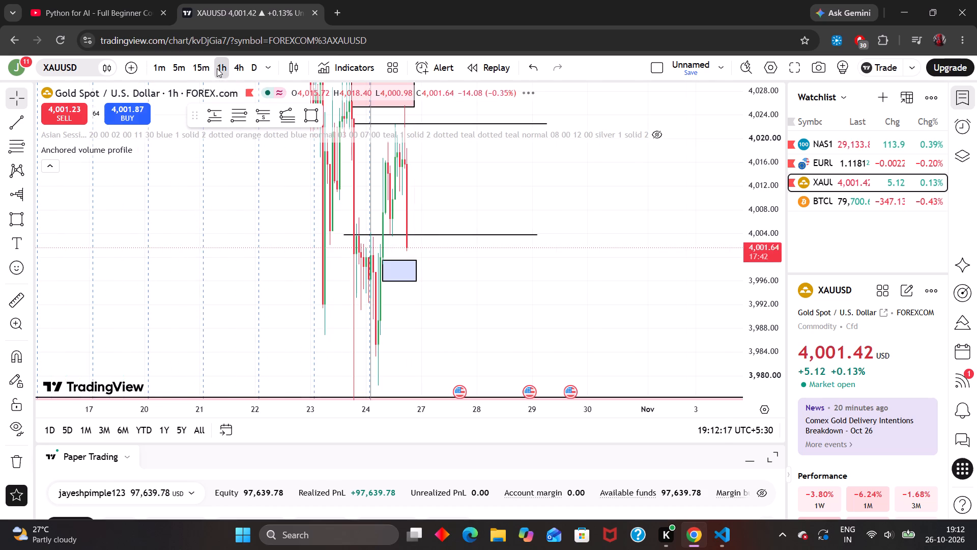
Adjust the blue zone using the 5-minute and 15-minute charts so it starts at 26 Oct '26 08:00 with its top at about 3,999.15.
click(188, 69)
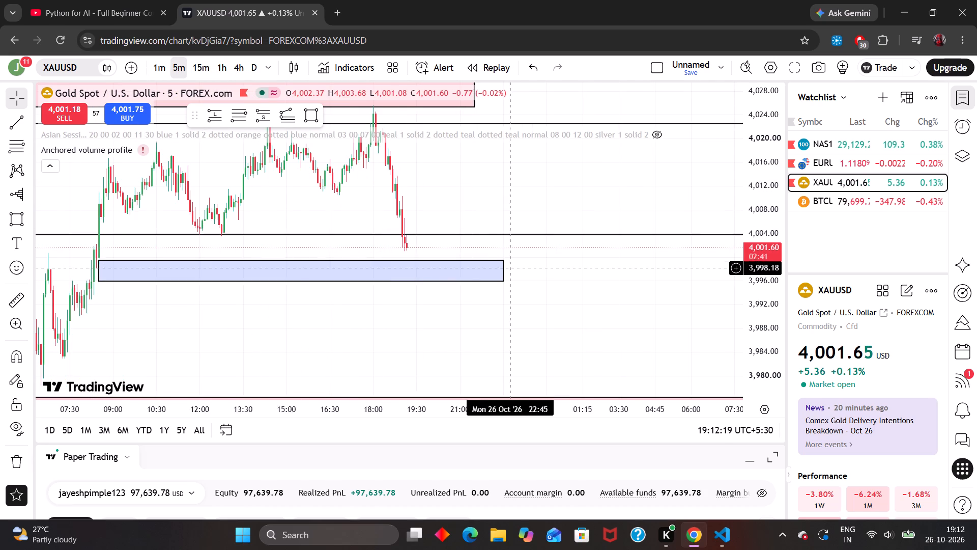
drag(413, 291, 471, 293)
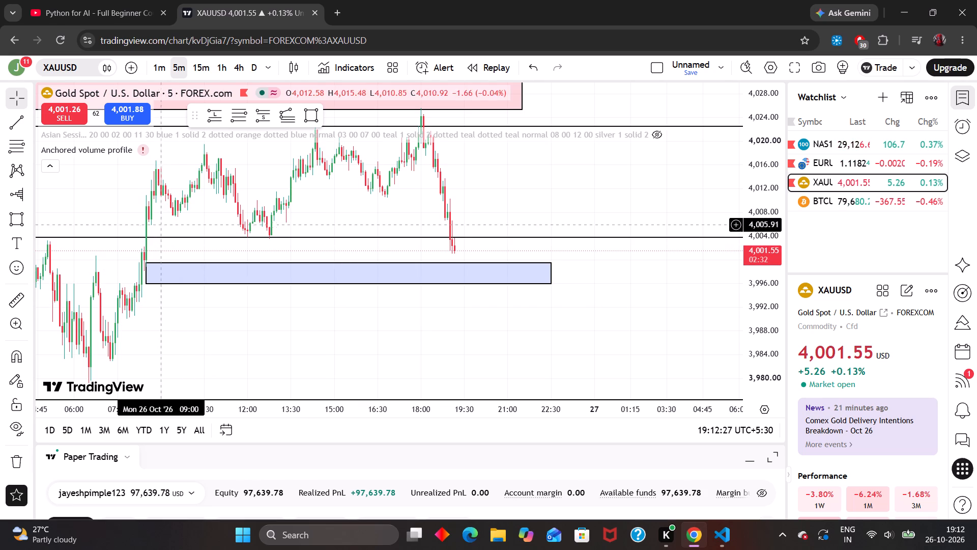
click(148, 274)
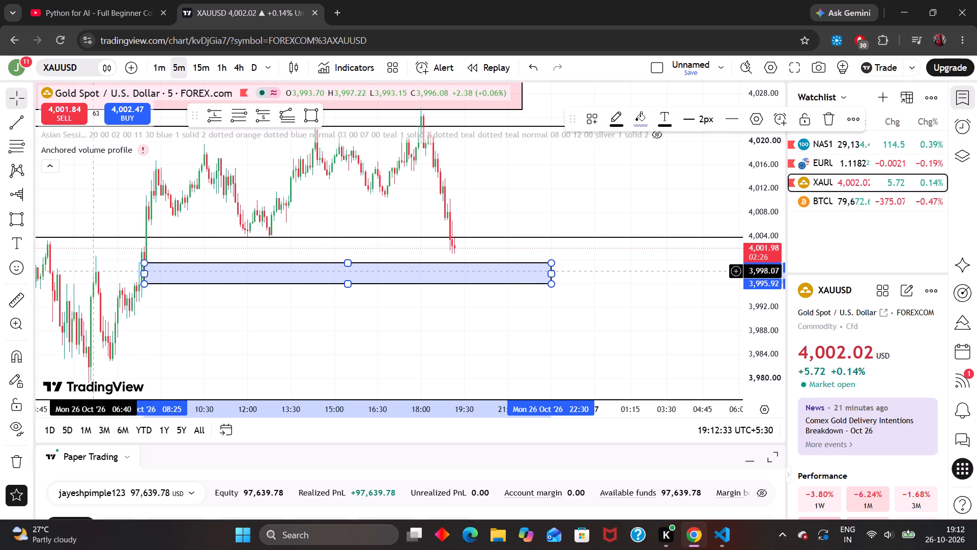
drag(176, 331, 225, 343)
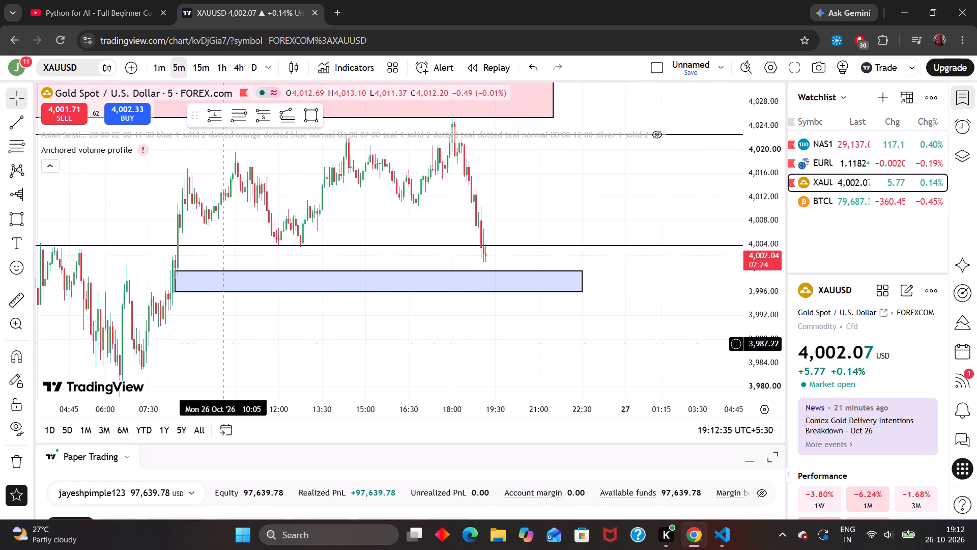
drag(225, 343, 226, 343)
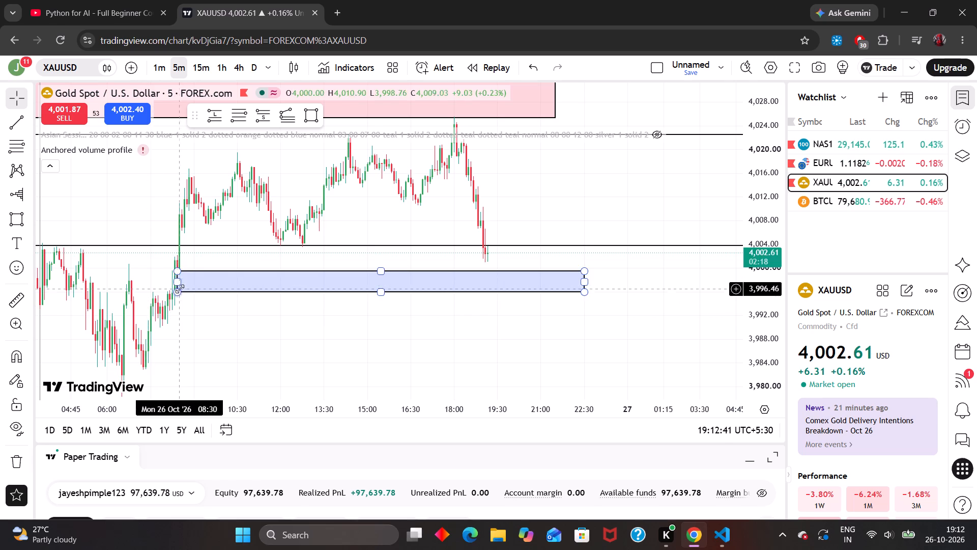
click(195, 74)
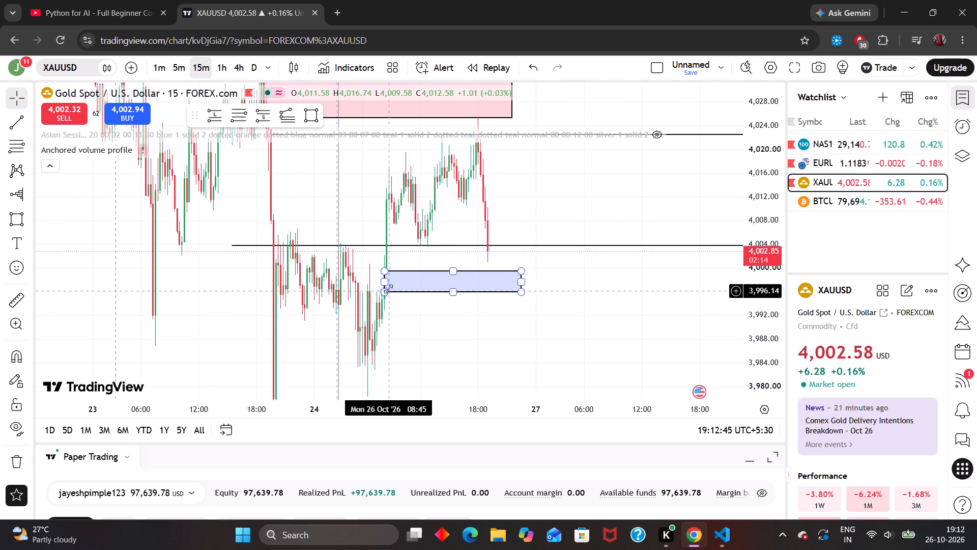
click(384, 270)
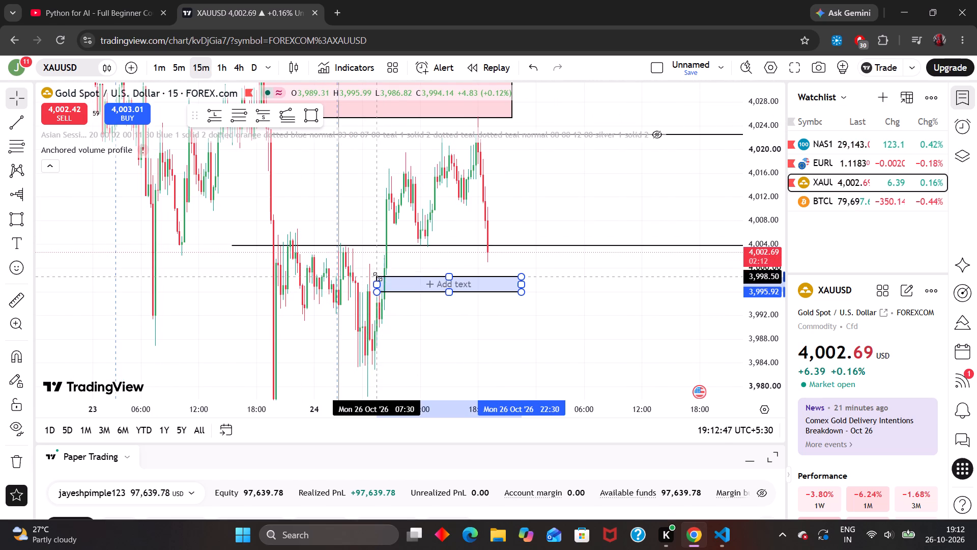
Switch the chart to BTCUSD from the watchlist and examine its recent 15-minute price action.
click(815, 195)
drag(576, 262, 580, 251)
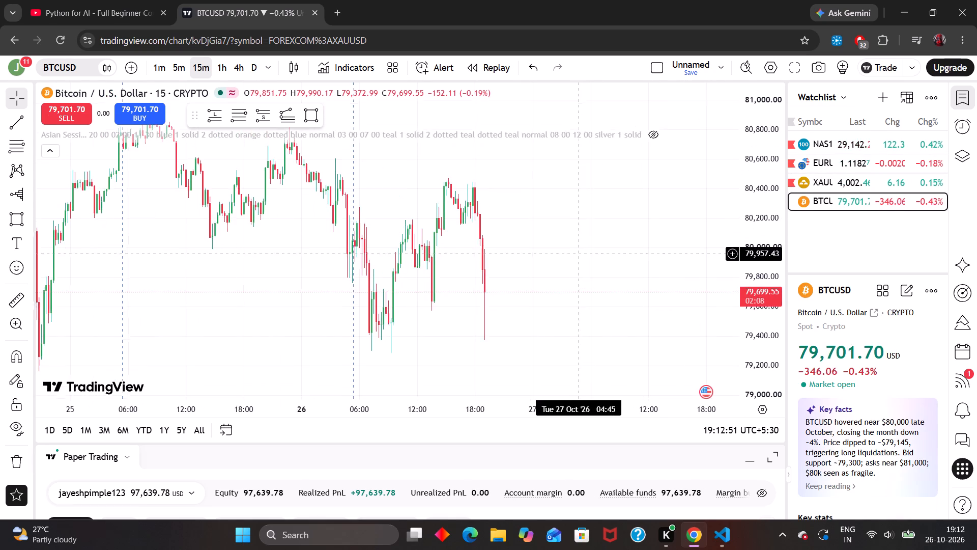
drag(580, 251, 582, 248)
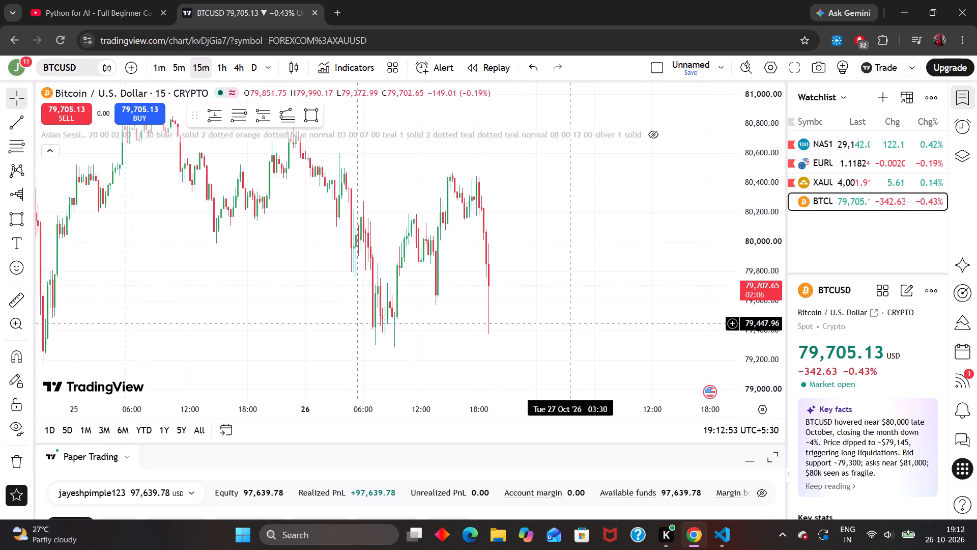
drag(537, 321, 601, 284)
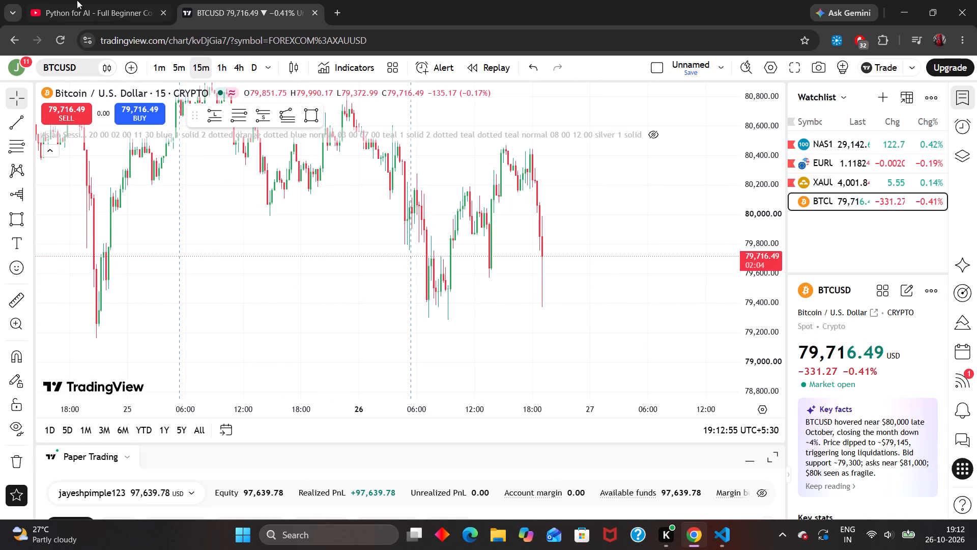
Switch to the YouTube tab, resume the Python for AI course and watch its Strings section in full screen.
click(51, 0)
key(space)
key(f)
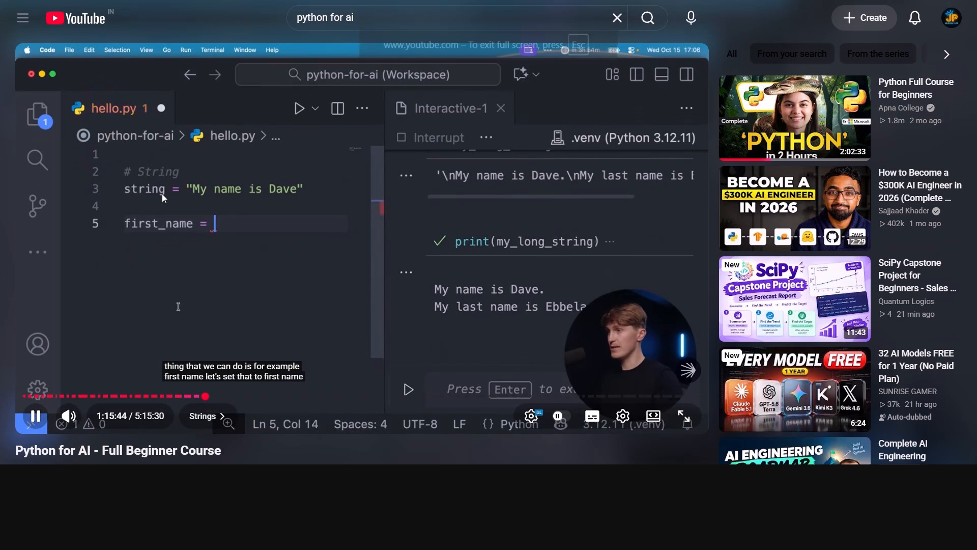
key(f)
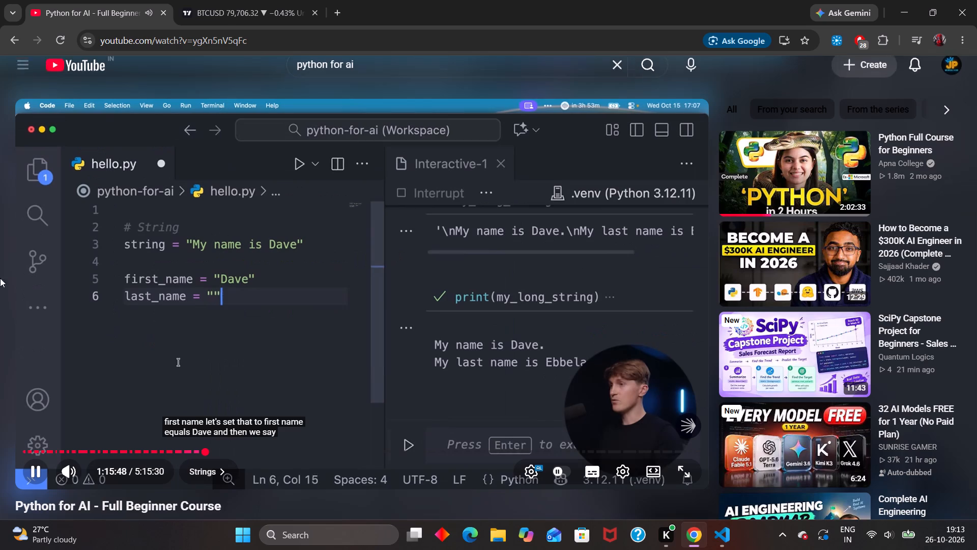
key(f)
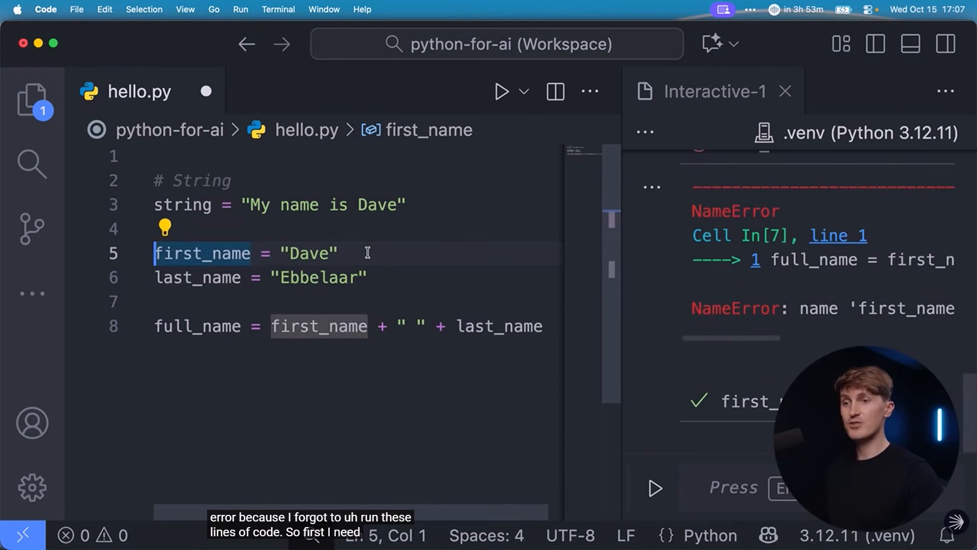
click(703, 401)
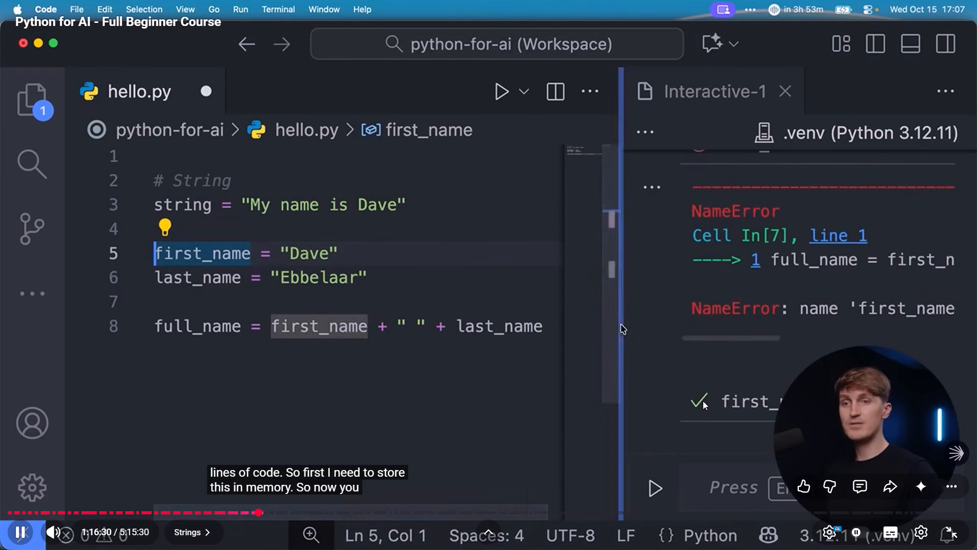
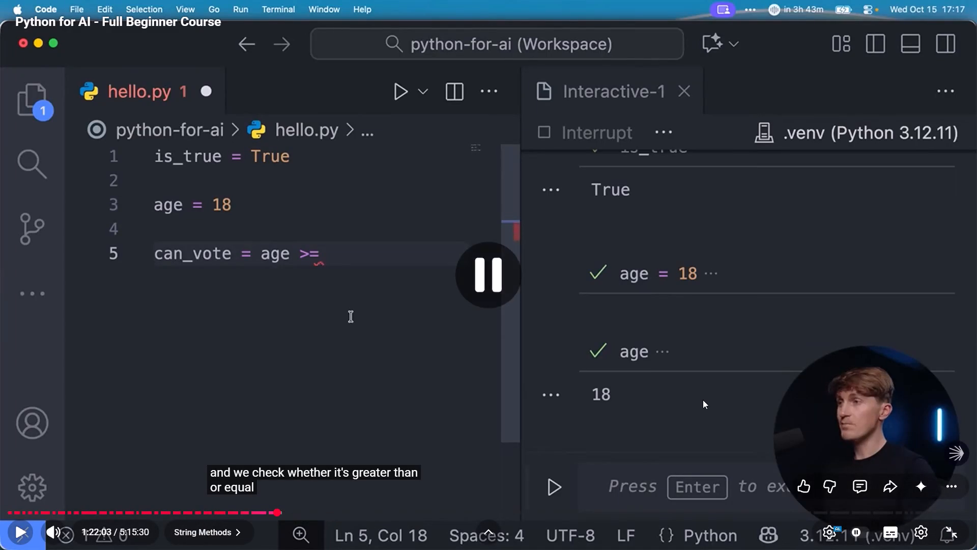
Leave the full-screen course video, return to the TradingView tab and switch the chart from BTCUSD to XAUUSD.
key(f)
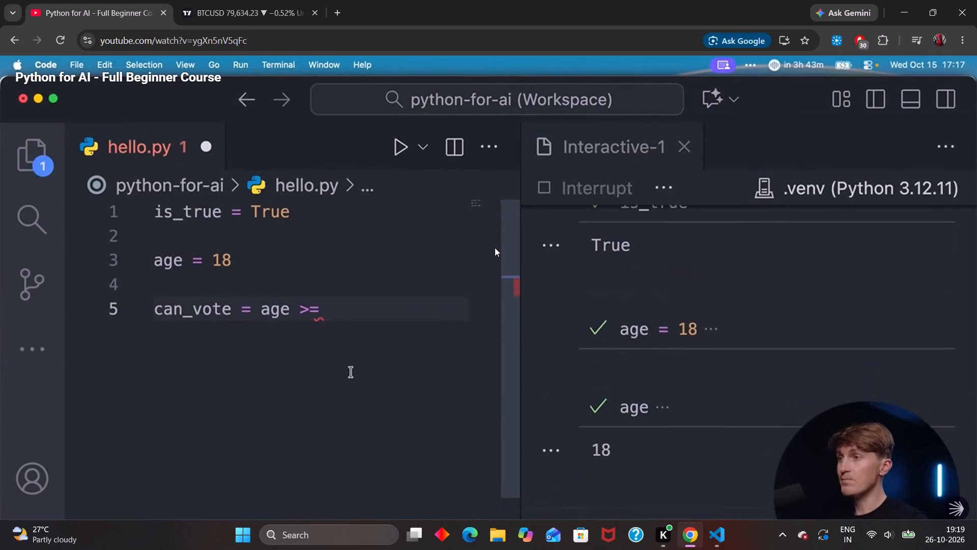
click(250, 0)
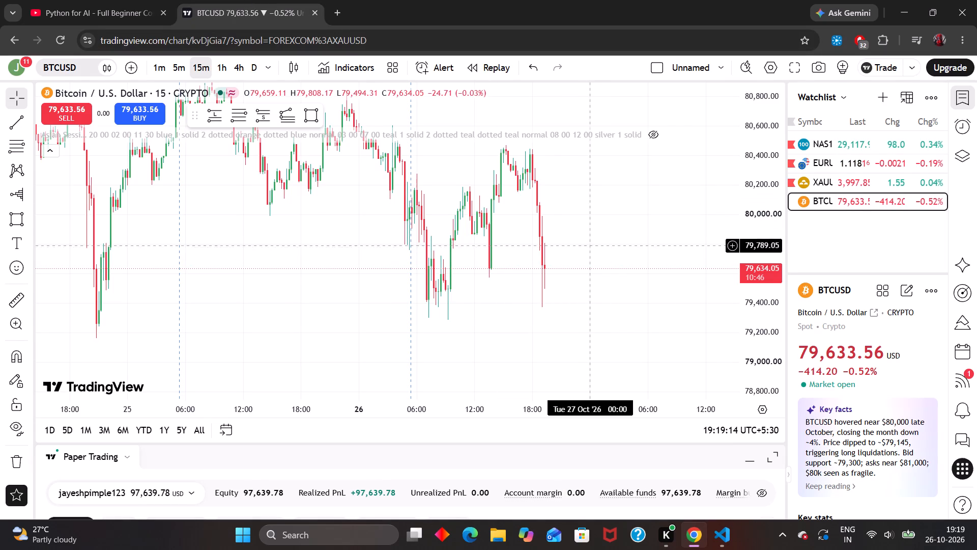
click(886, 175)
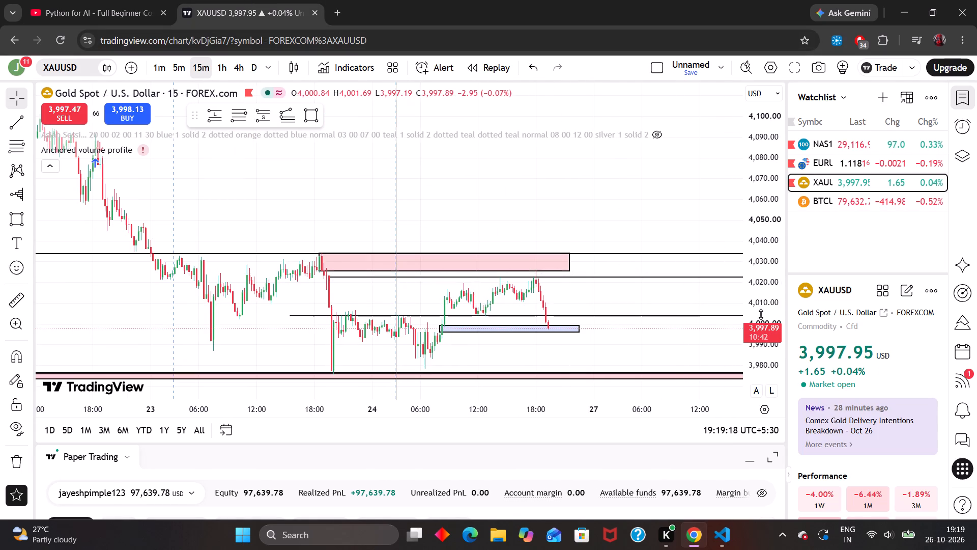
Examine the 15-minute XAUUSD price action around the blue zone and the neighbouring pink zones and horizontal levels.
drag(761, 314, 789, 0)
drag(609, 331, 546, 139)
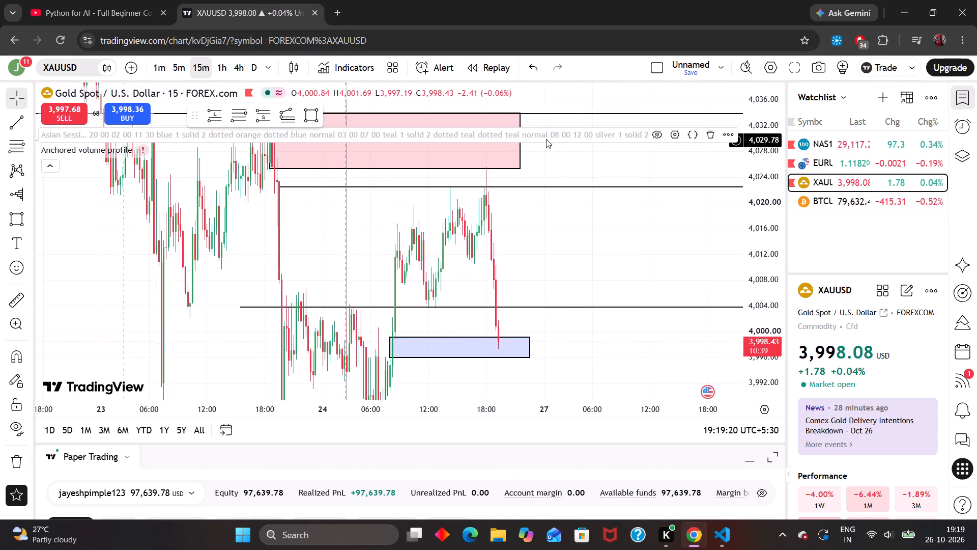
drag(546, 139, 544, 143)
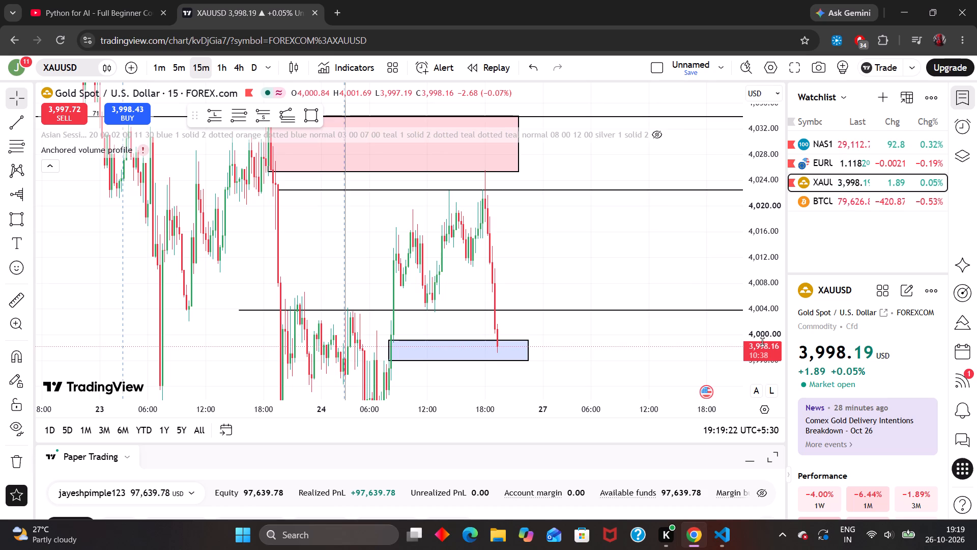
drag(762, 302, 767, 236)
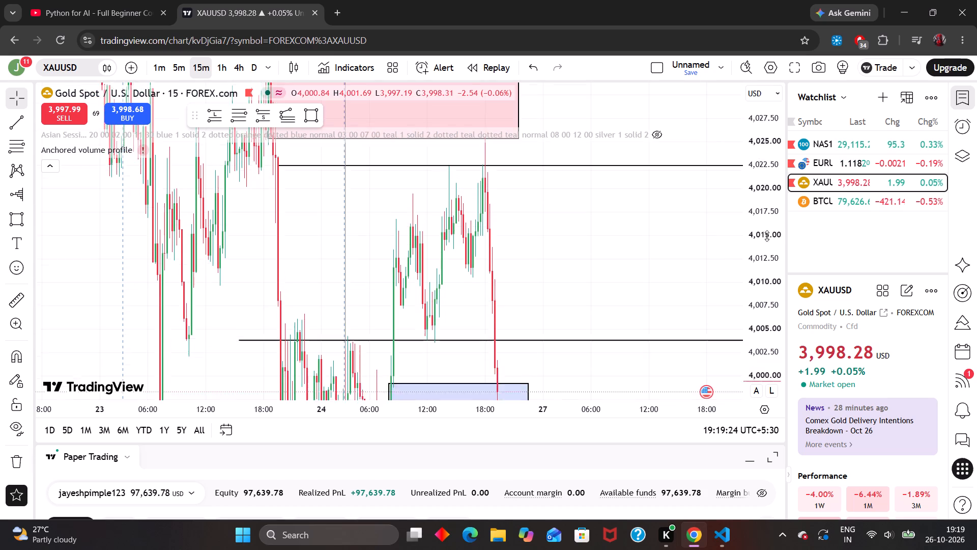
drag(767, 236, 778, 295)
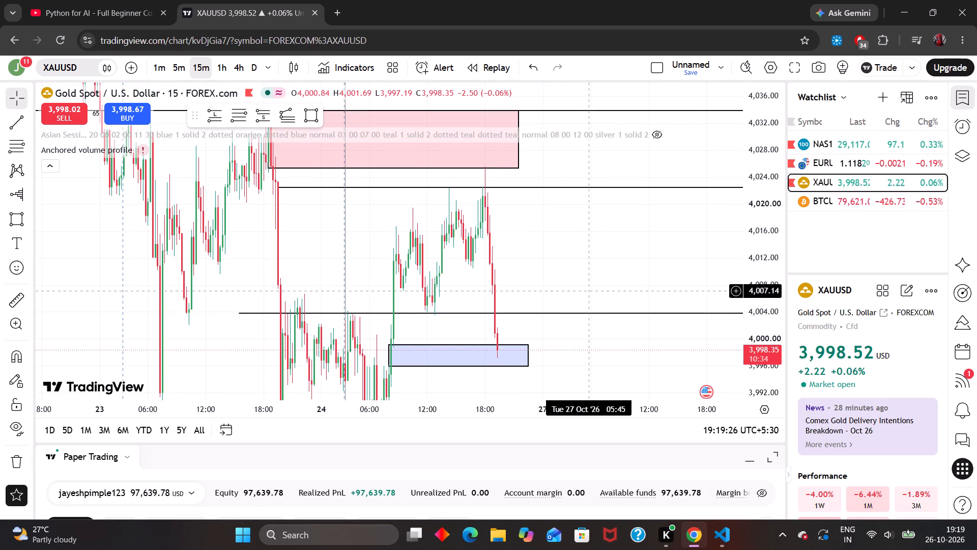
drag(588, 290, 601, 206)
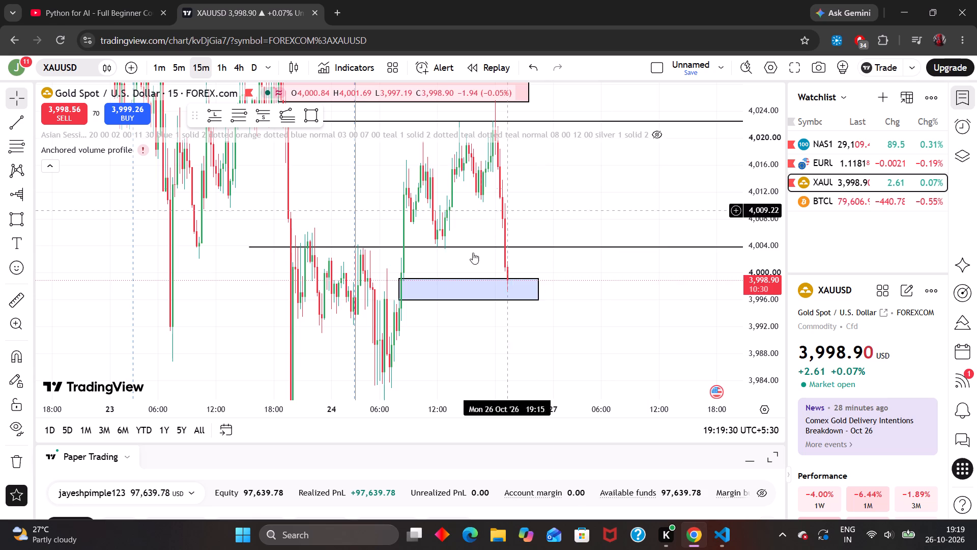
drag(580, 304, 616, 230)
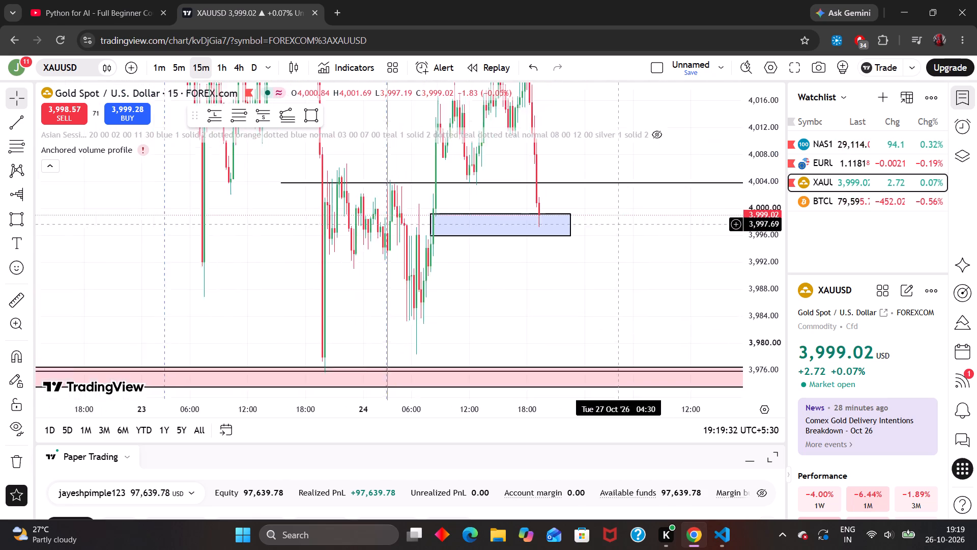
drag(616, 230, 658, 238)
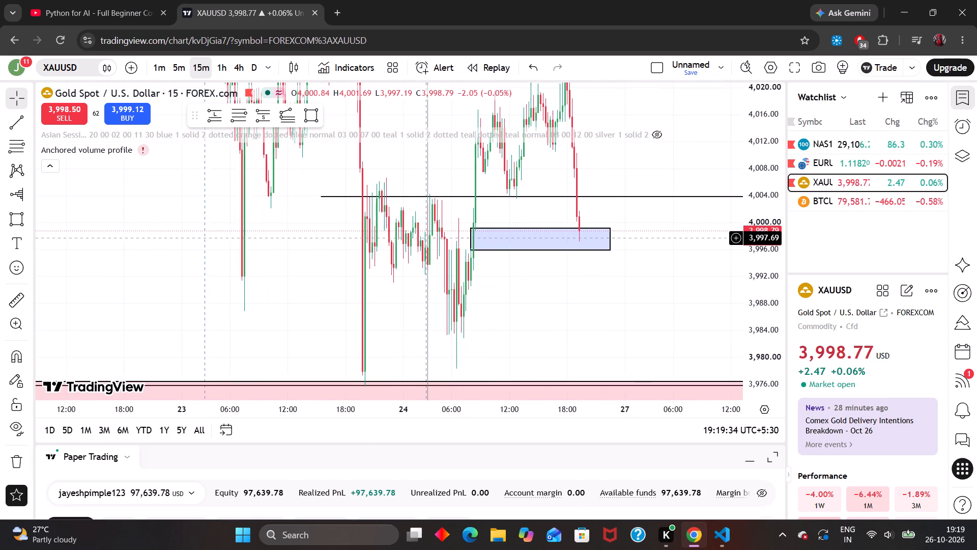
drag(658, 238, 650, 236)
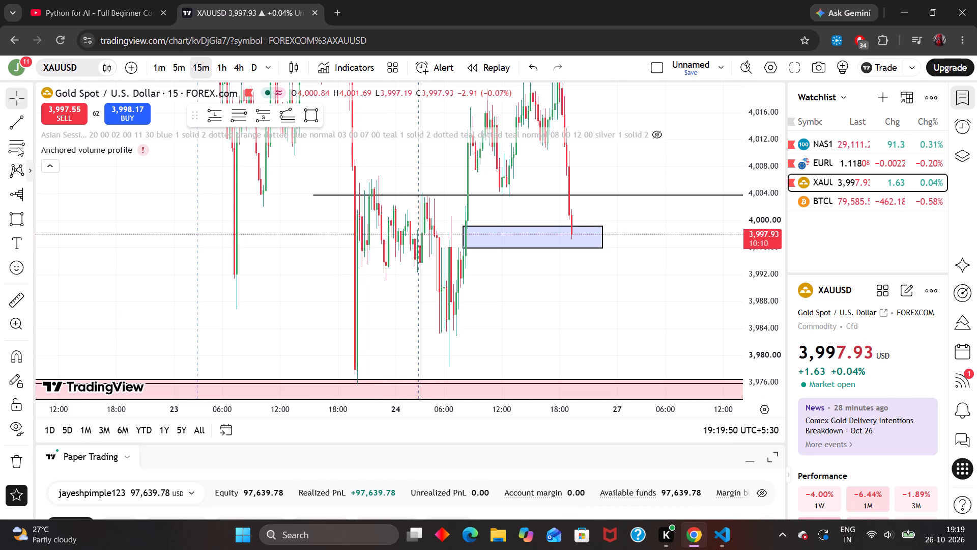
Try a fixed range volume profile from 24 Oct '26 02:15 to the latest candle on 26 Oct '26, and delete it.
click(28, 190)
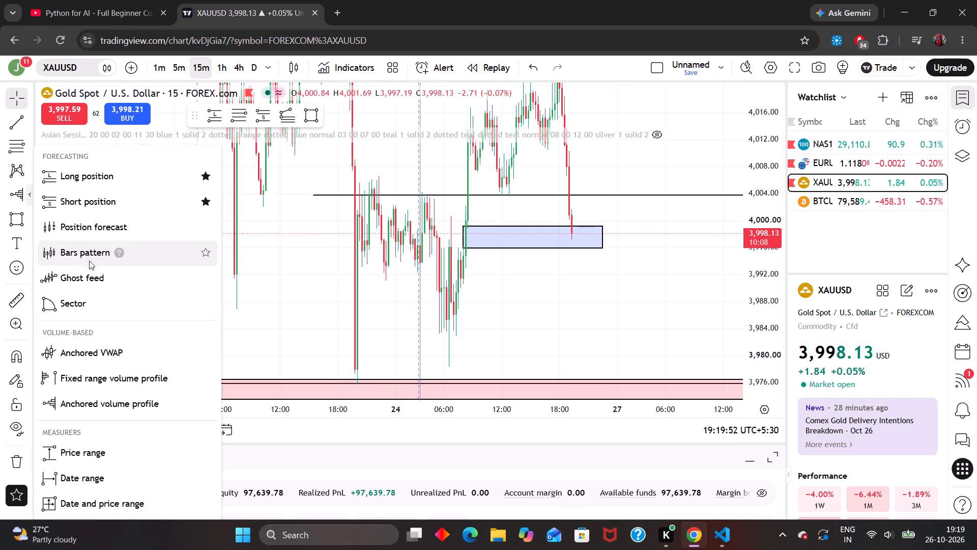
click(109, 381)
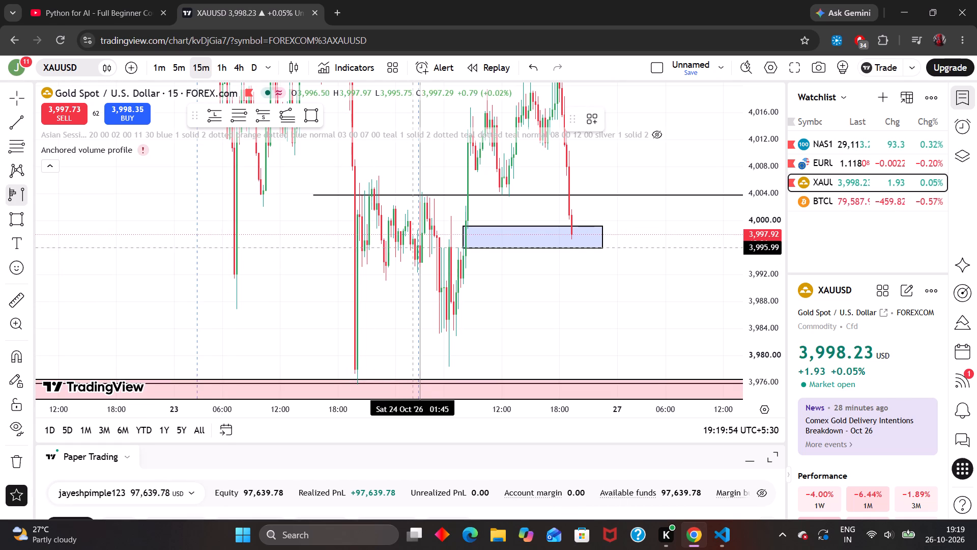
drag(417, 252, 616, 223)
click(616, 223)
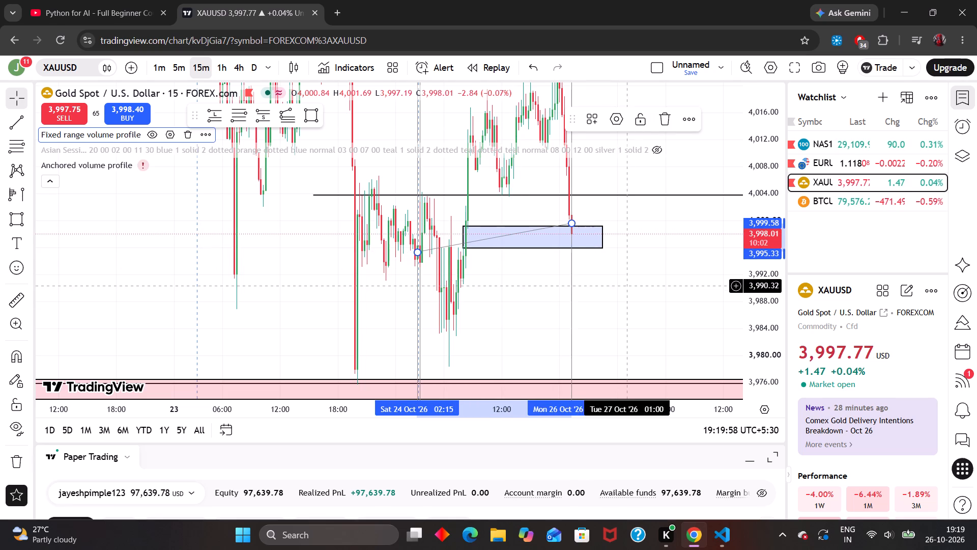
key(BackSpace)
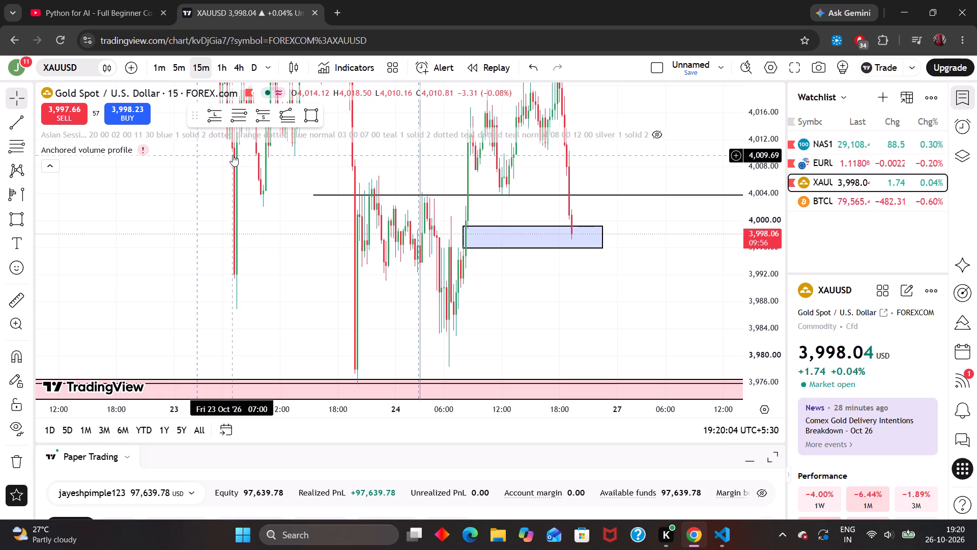
On the 5-minute chart, reshape the blue zone to span about 3,997.79 to 4,002.23, starting at 26 Oct '26 08:25.
click(174, 77)
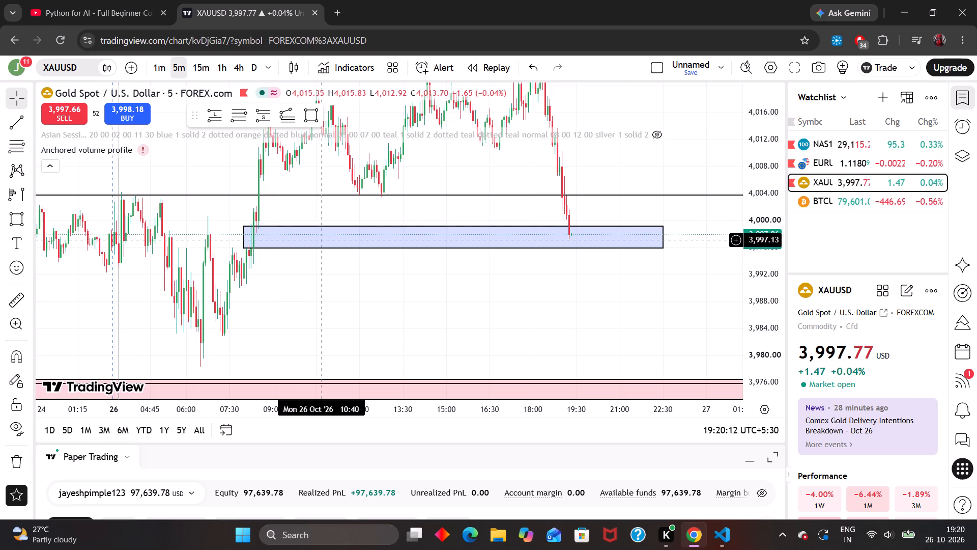
drag(320, 239, 336, 253)
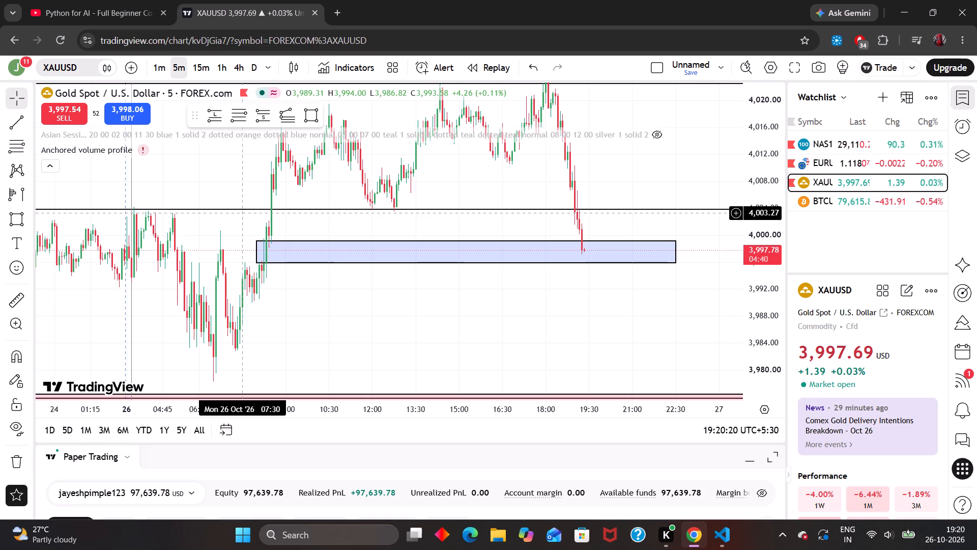
drag(239, 214, 473, 261)
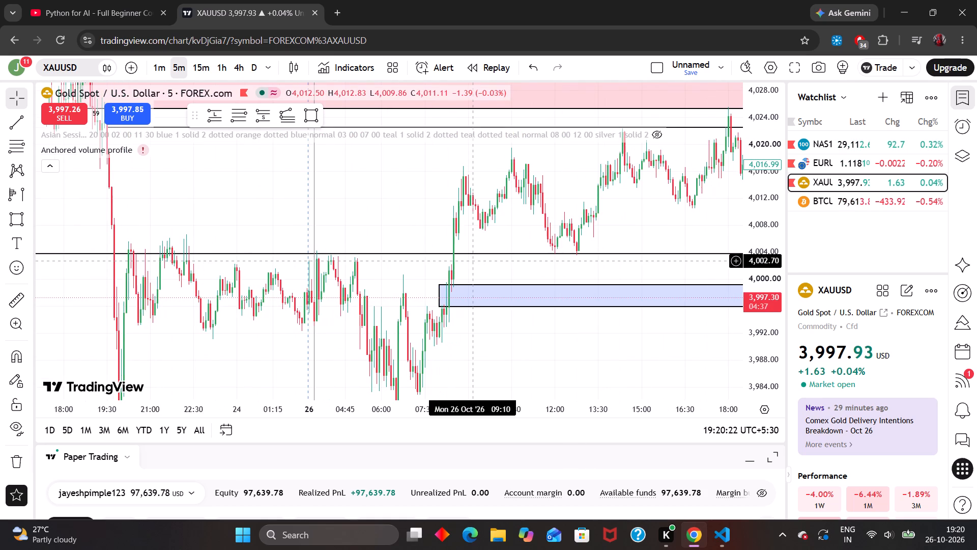
drag(473, 261, 365, 271)
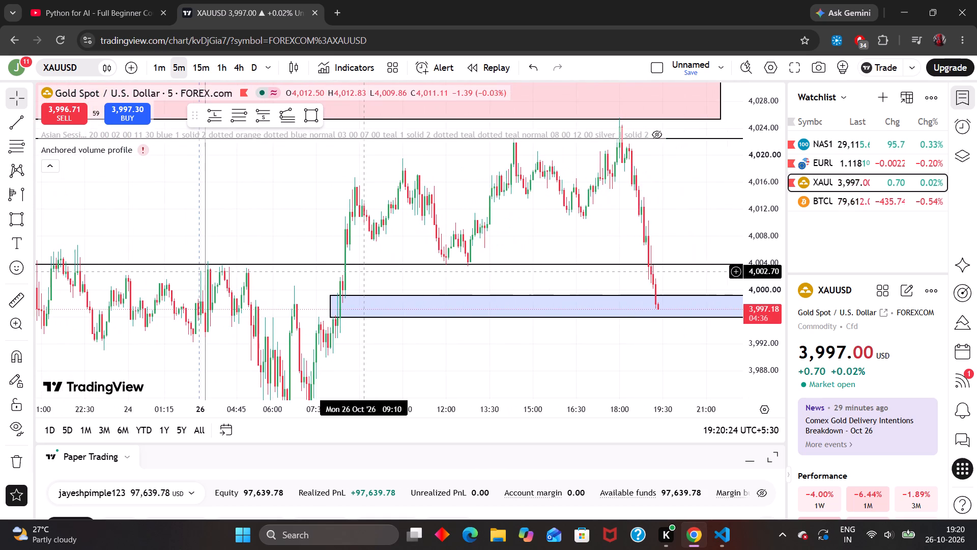
drag(365, 271, 293, 248)
drag(322, 288, 332, 285)
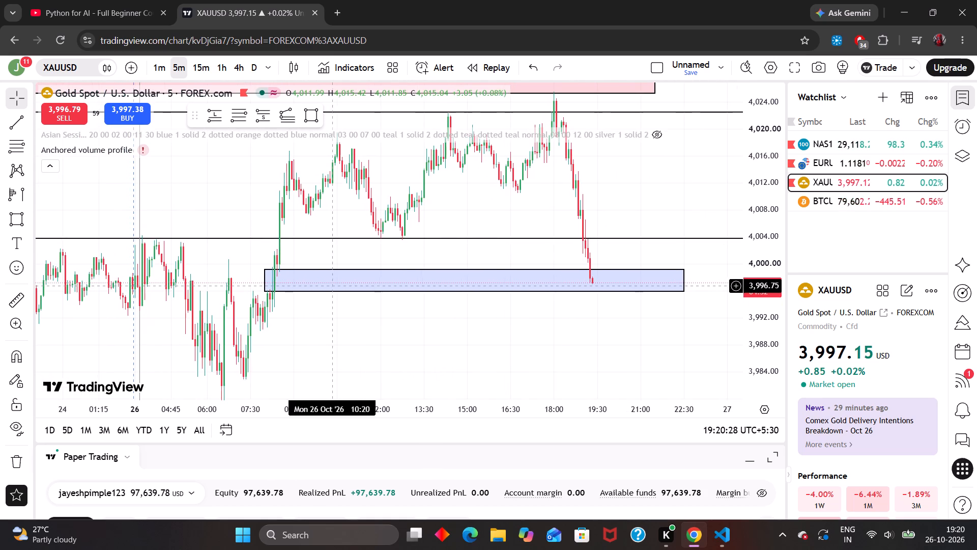
drag(263, 270, 275, 249)
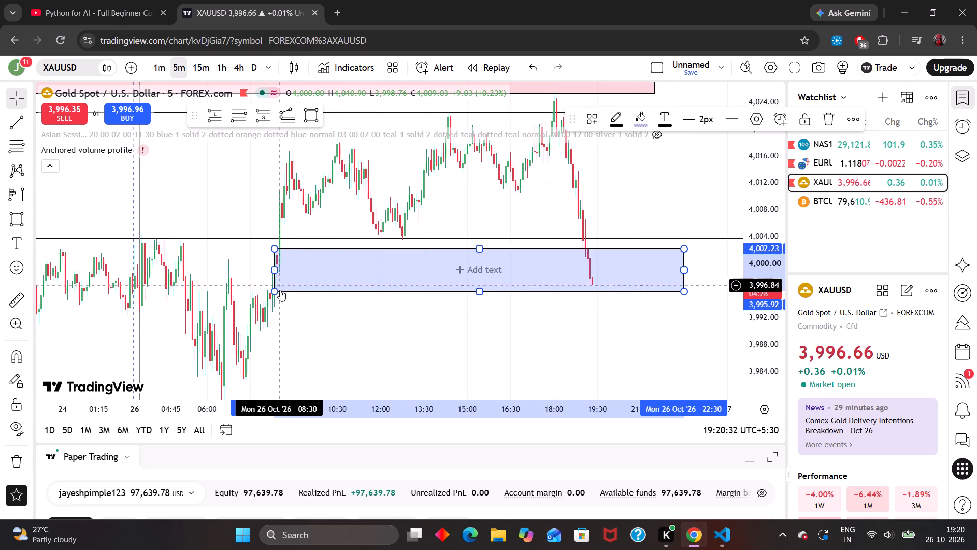
drag(277, 292, 277, 278)
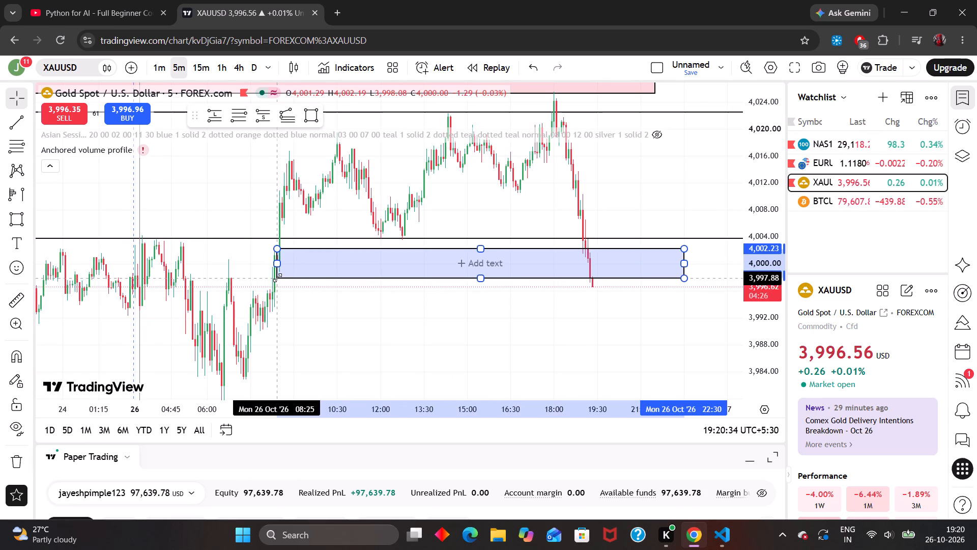
drag(277, 278, 277, 279)
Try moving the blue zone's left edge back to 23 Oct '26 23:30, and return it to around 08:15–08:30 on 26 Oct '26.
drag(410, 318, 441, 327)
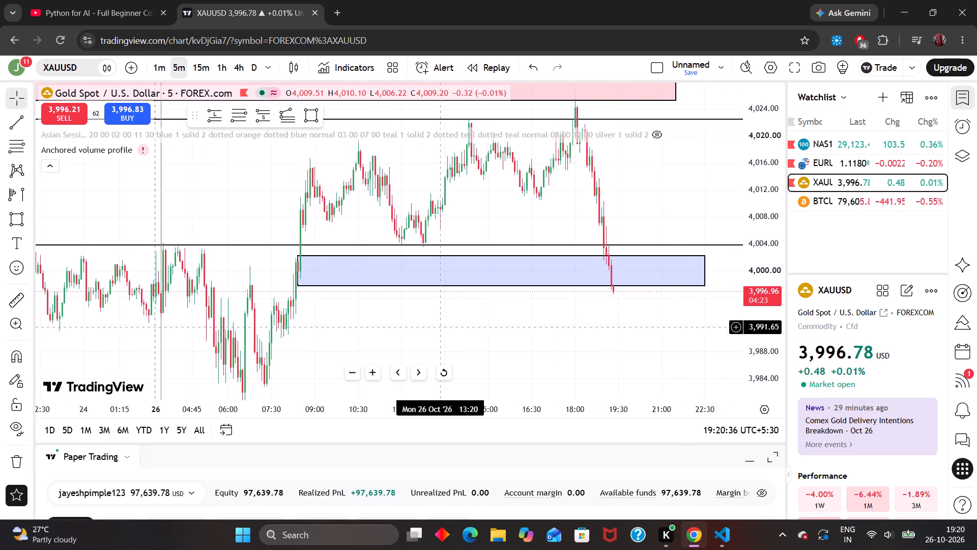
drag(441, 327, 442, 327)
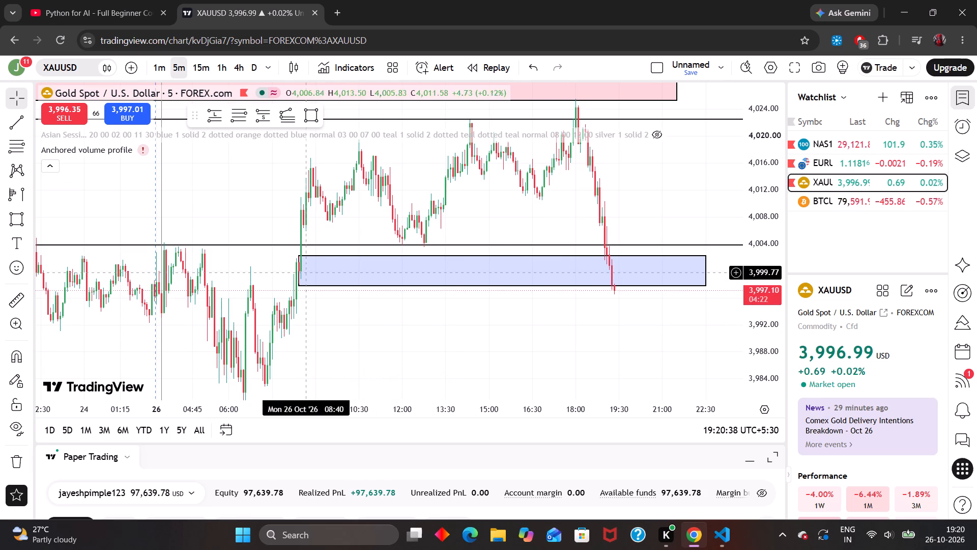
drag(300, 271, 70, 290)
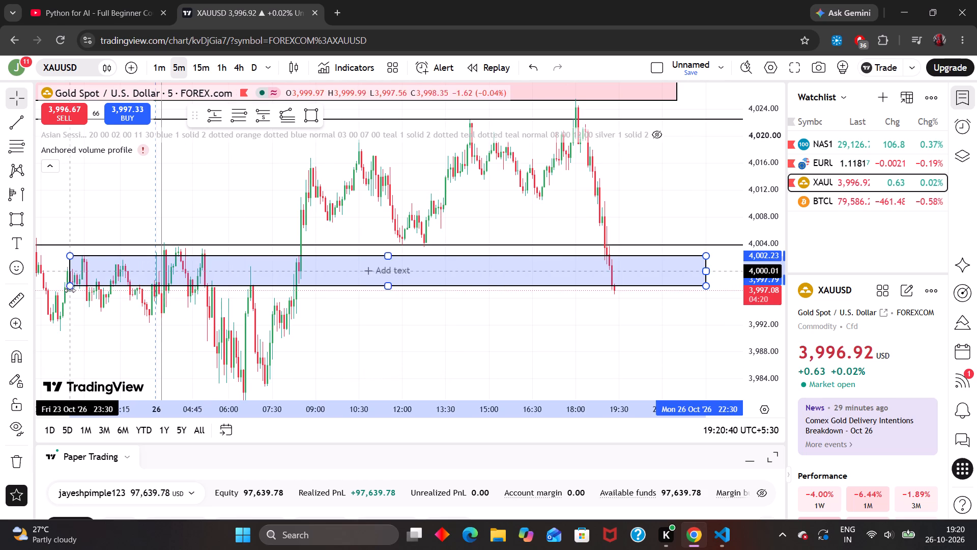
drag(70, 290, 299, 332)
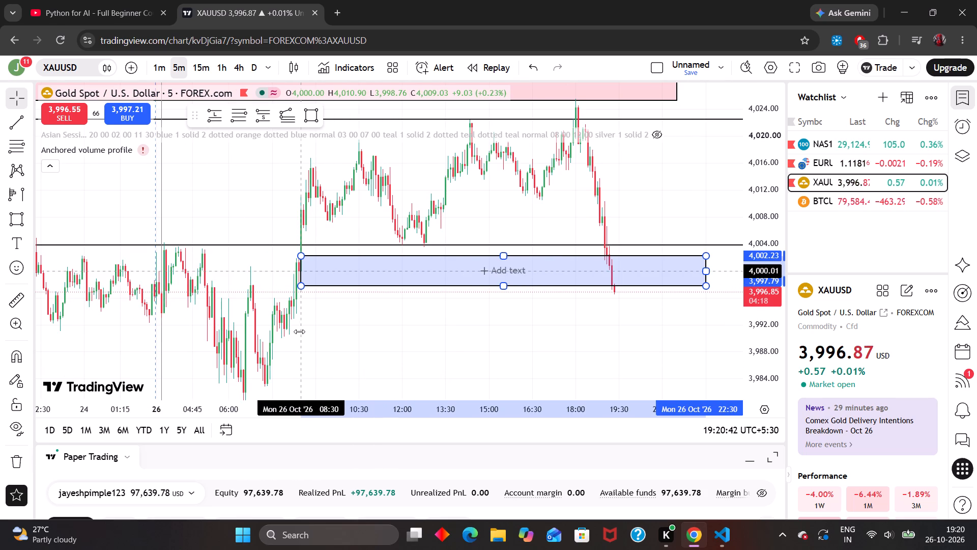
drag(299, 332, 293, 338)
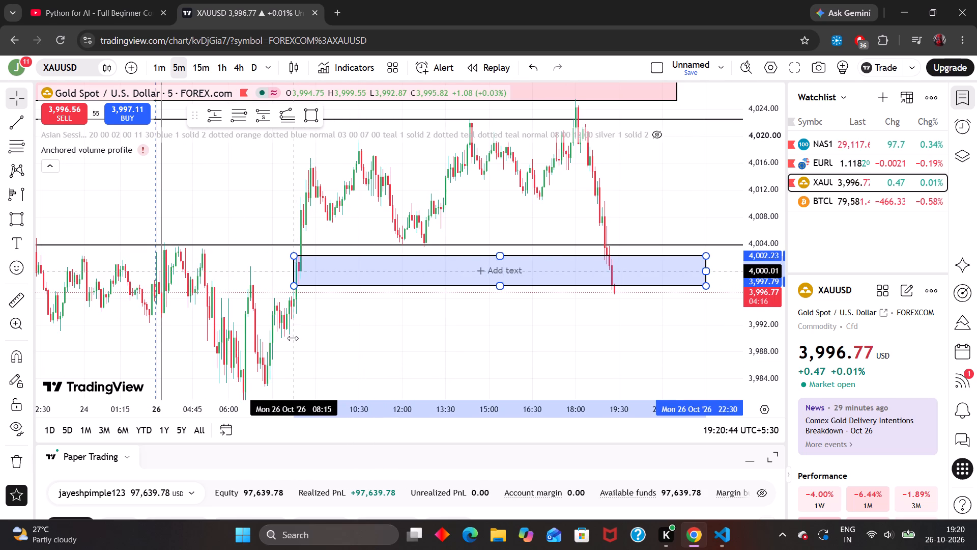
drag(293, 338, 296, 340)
Raise the blue zone's bottom edge to about 3,998.64 and set its start to 26 Oct '26 08:25.
drag(373, 342, 558, 309)
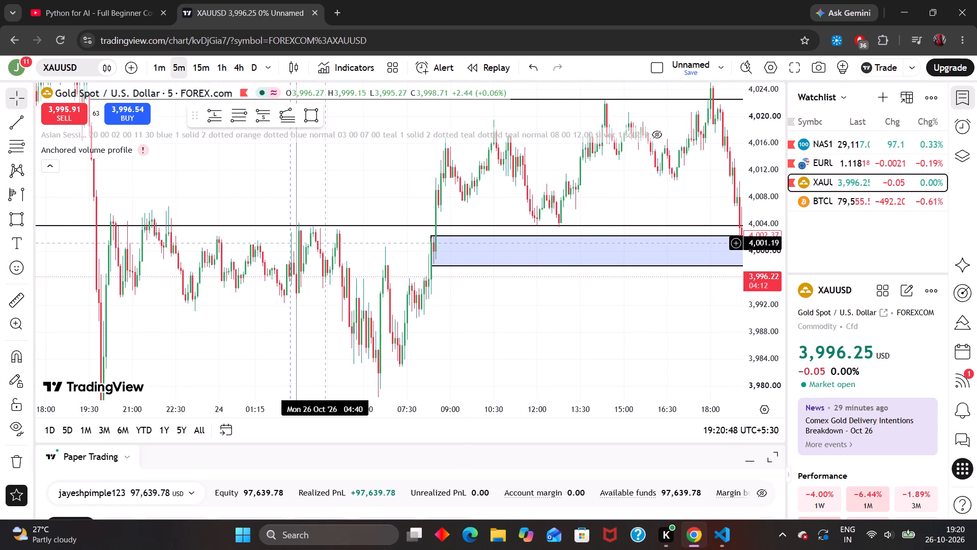
drag(336, 266, 241, 279)
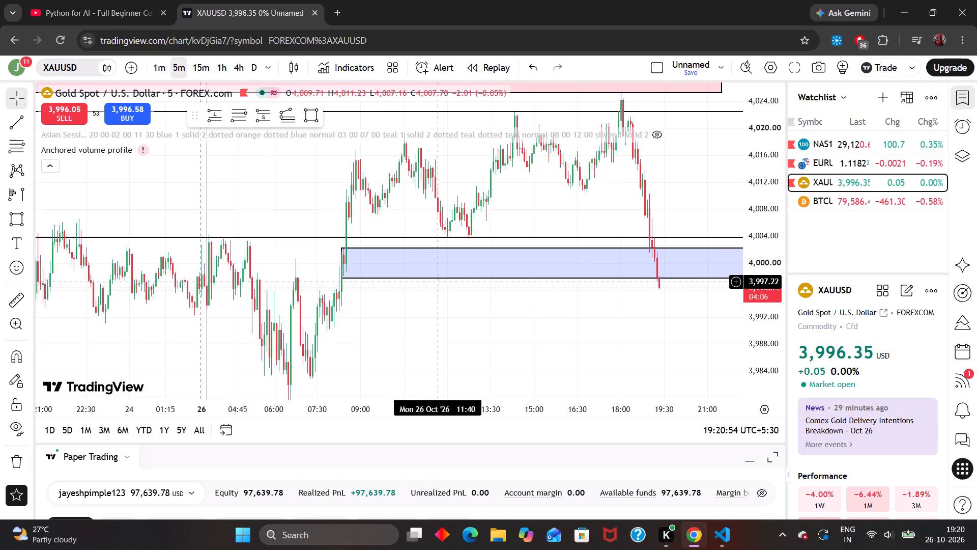
drag(518, 319, 432, 312)
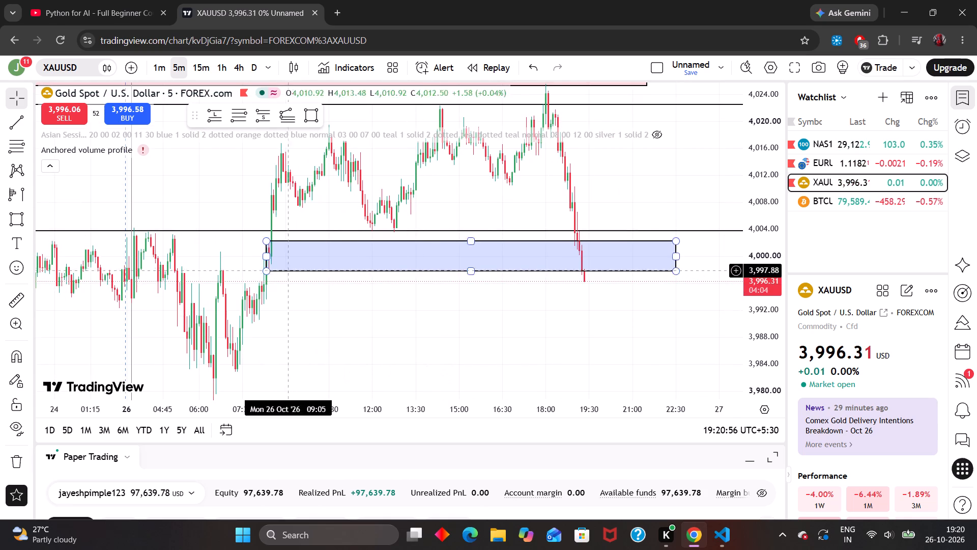
click(266, 268)
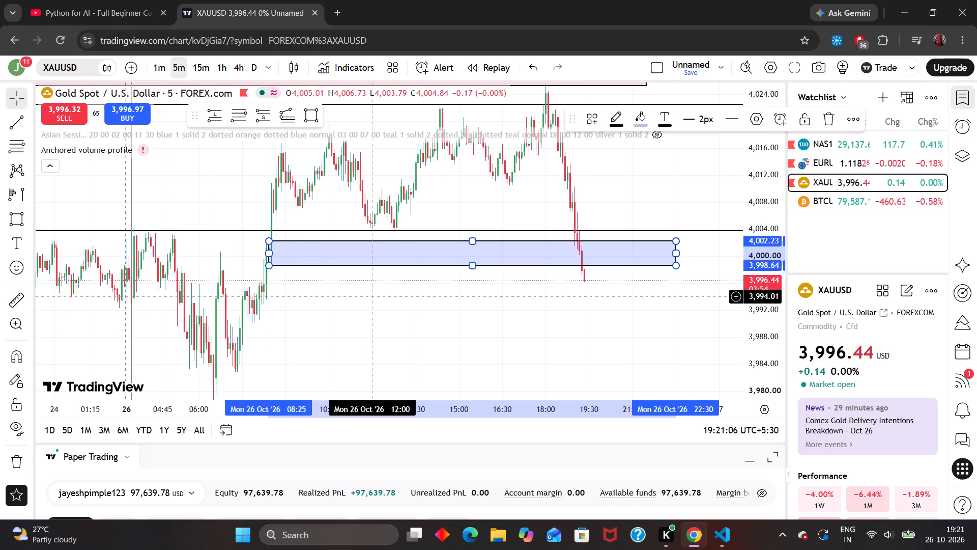
drag(372, 296, 239, 315)
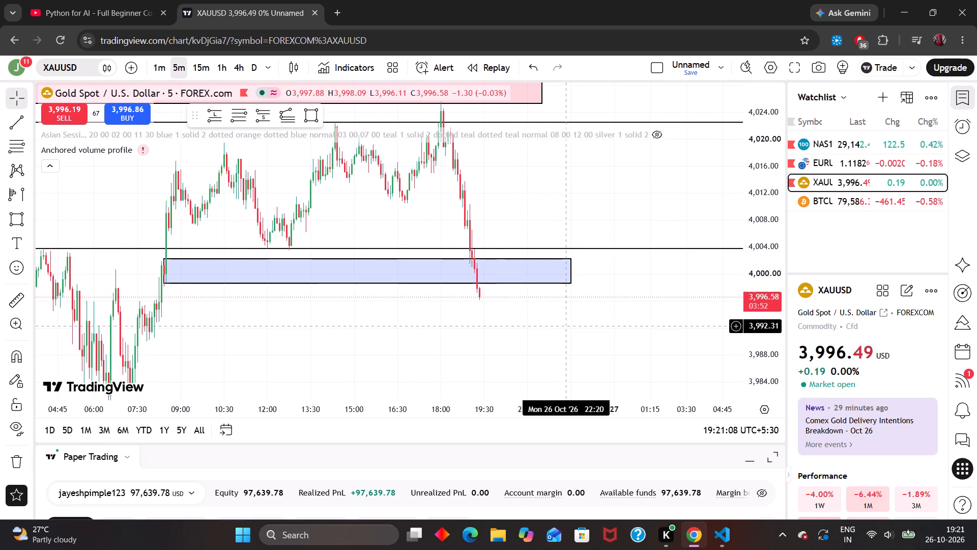
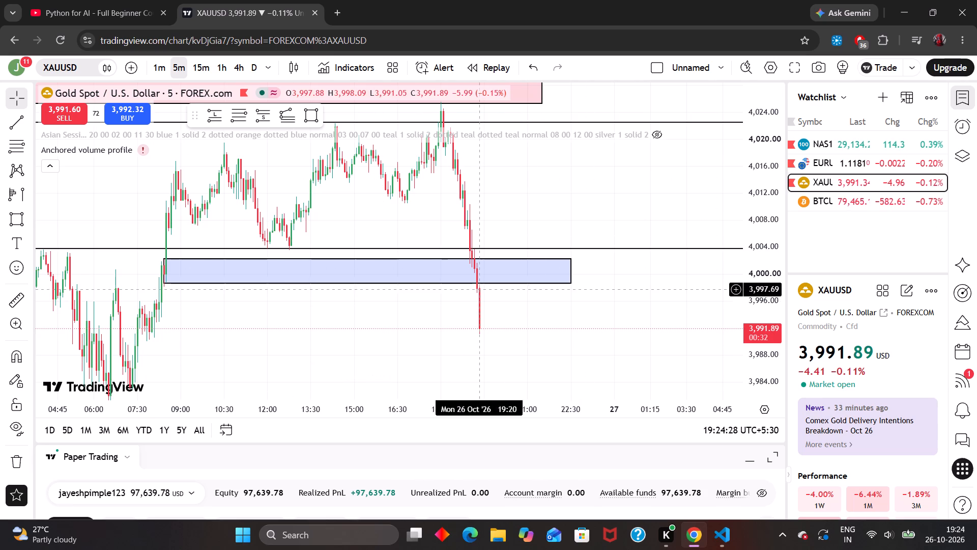
Examine the latest XAUUSD price action around the blue zone on the 1-minute chart, and return to the 5-minute chart.
drag(523, 194, 525, 215)
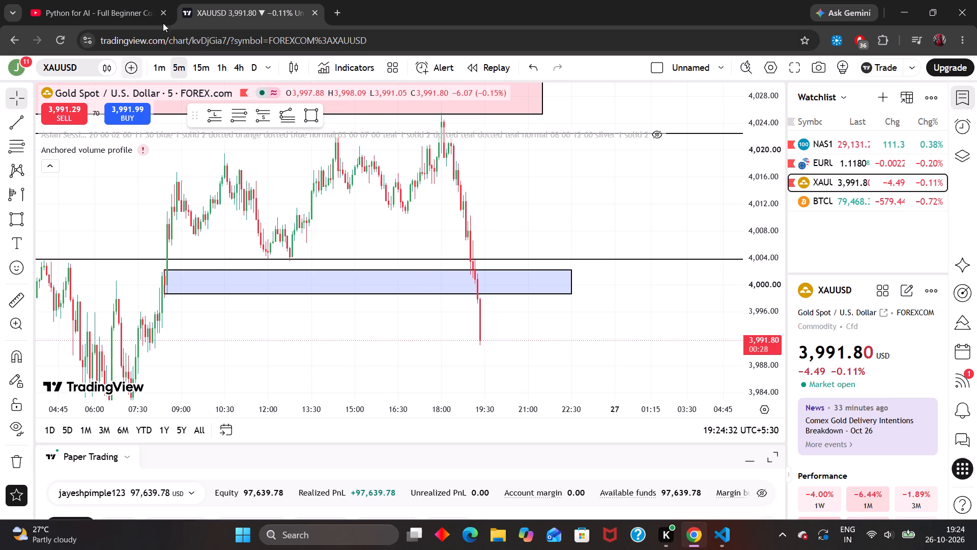
click(150, 72)
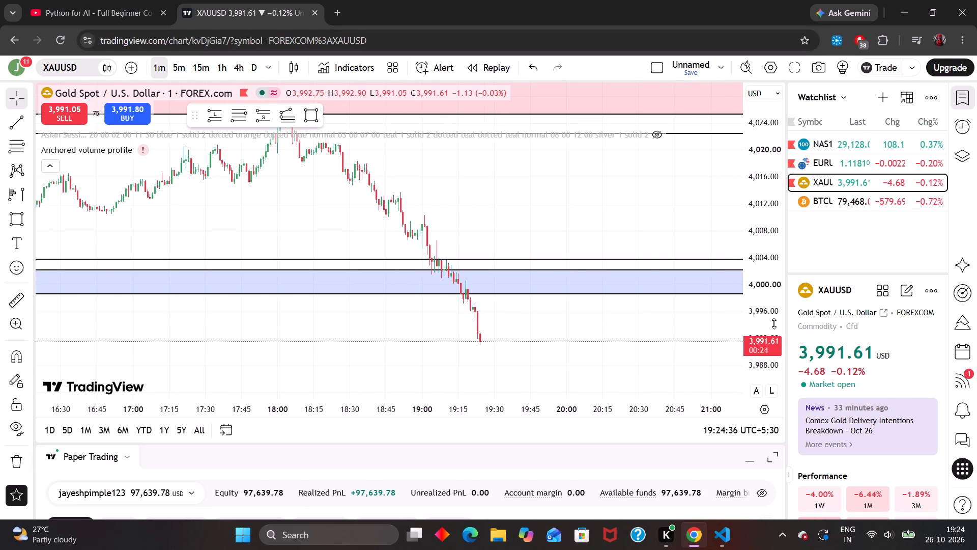
drag(774, 323, 800, 113)
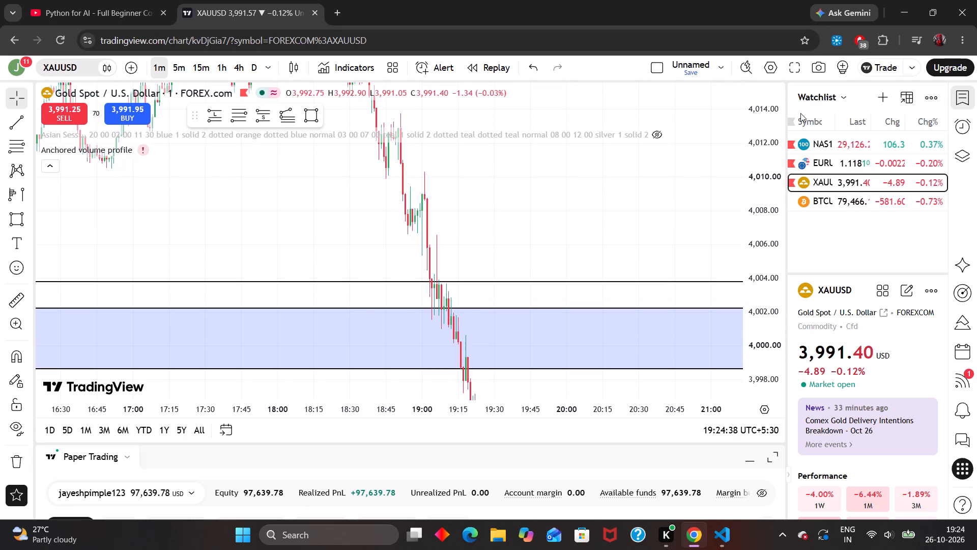
drag(800, 113, 773, 289)
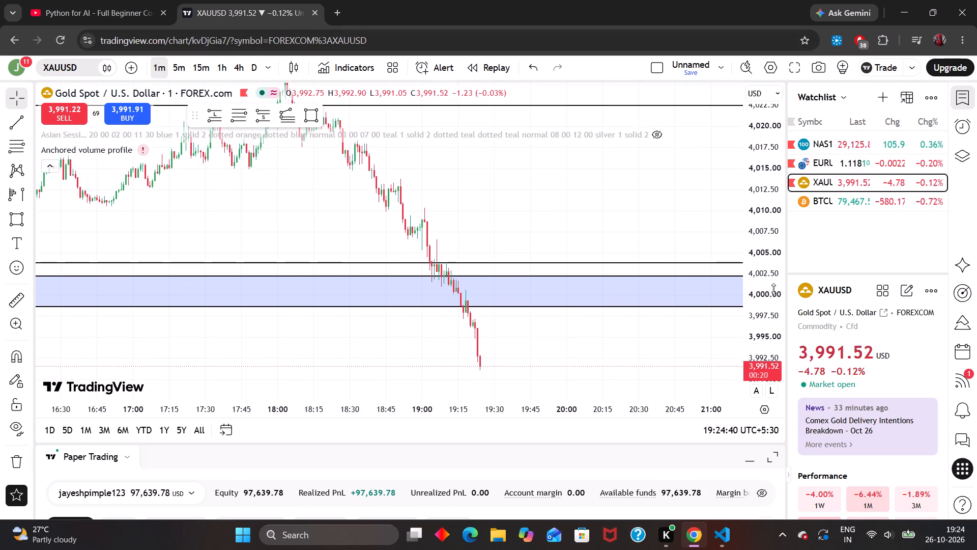
drag(773, 289, 787, 245)
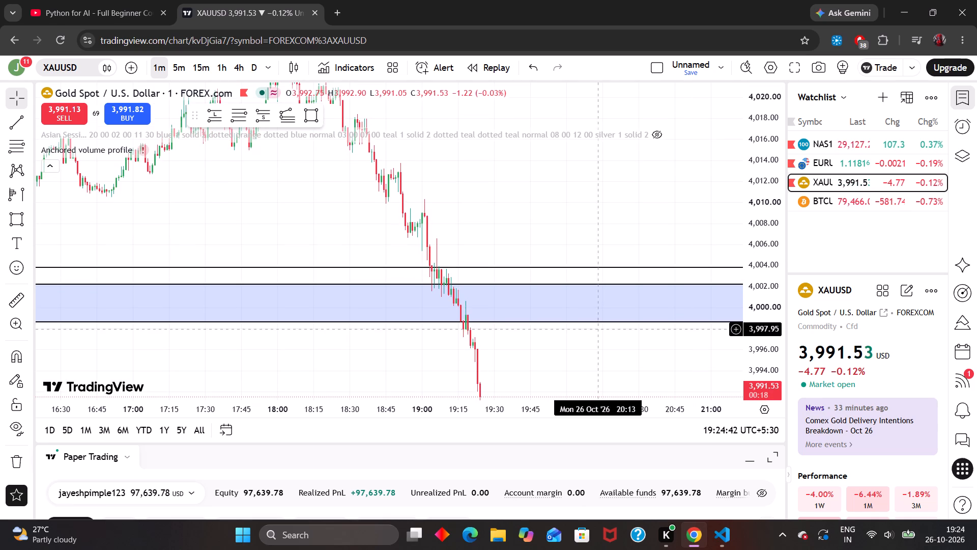
drag(539, 374, 559, 219)
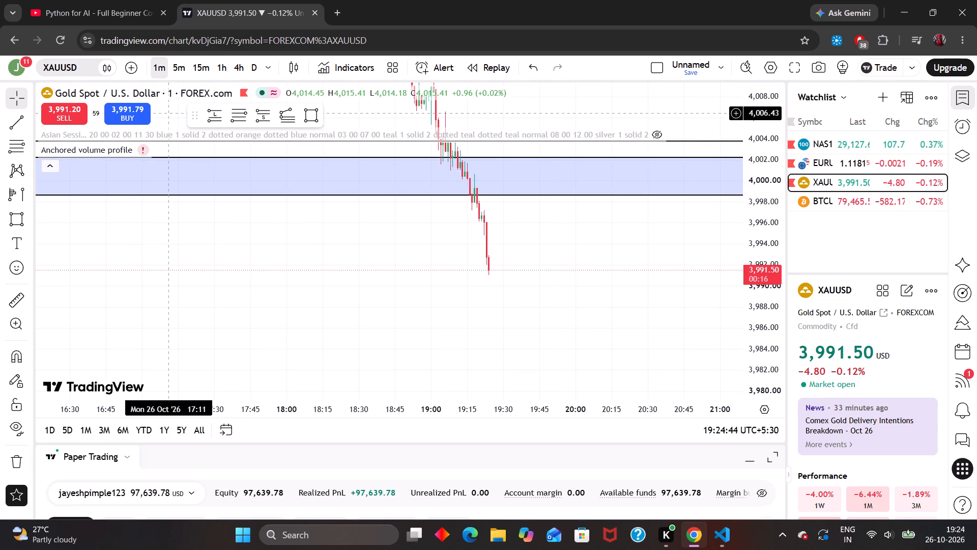
click(179, 73)
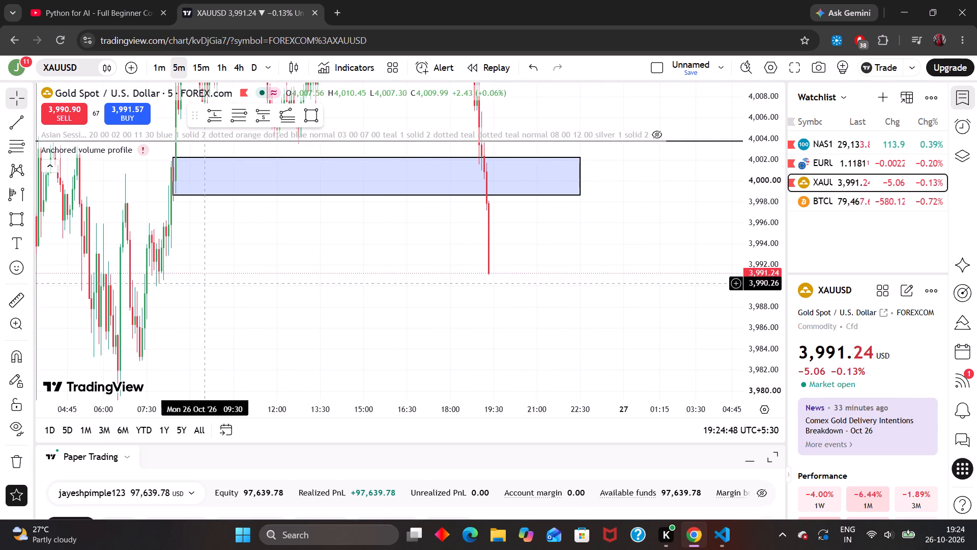
Switch to the Python for AI course on YouTube and watch the can_vote comparison lesson in full screen, speeding it up to 2x.
click(110, 0)
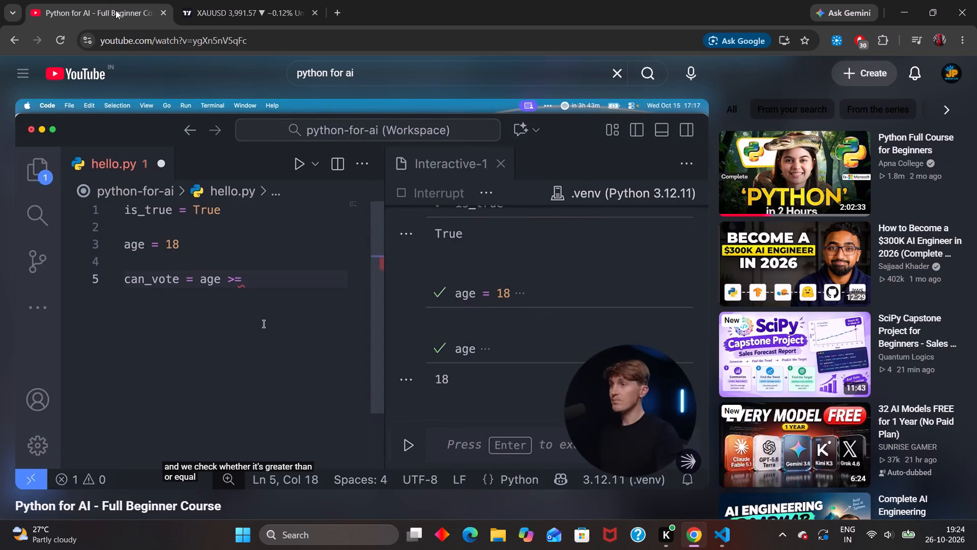
key(space)
text(F)
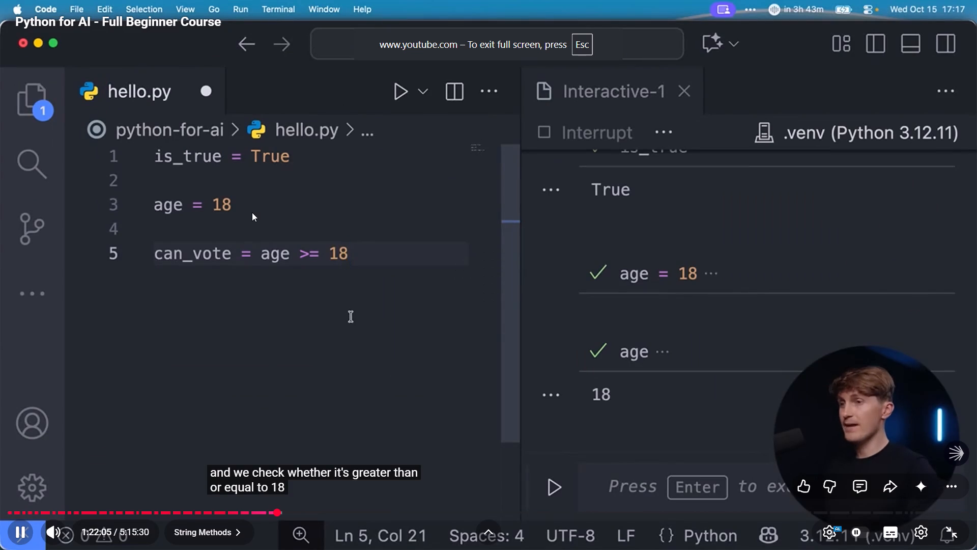
key(f)
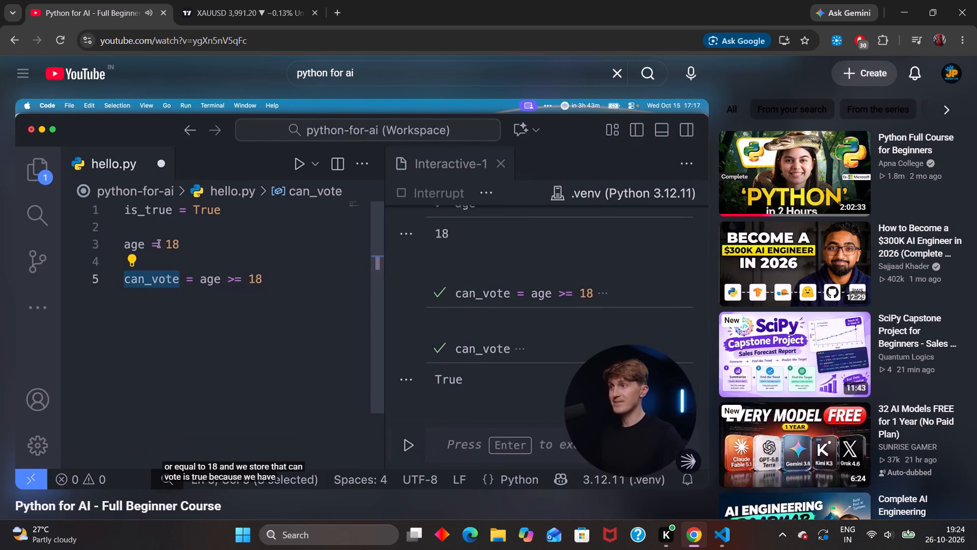
key(f)
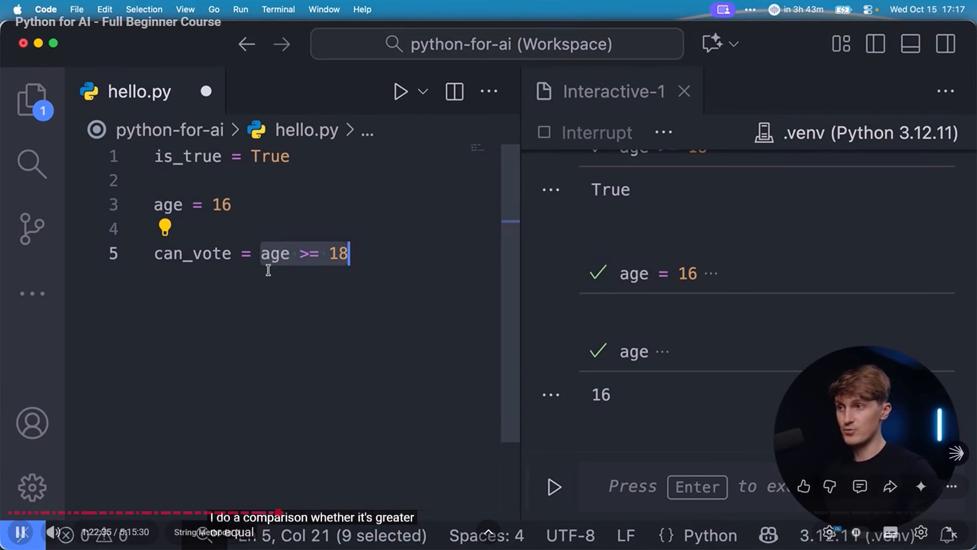
click(693, 225)
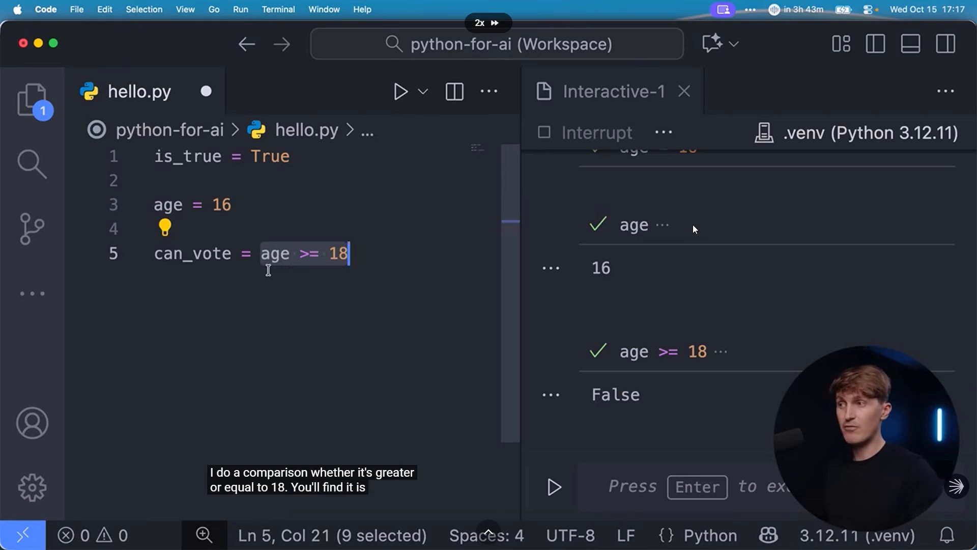
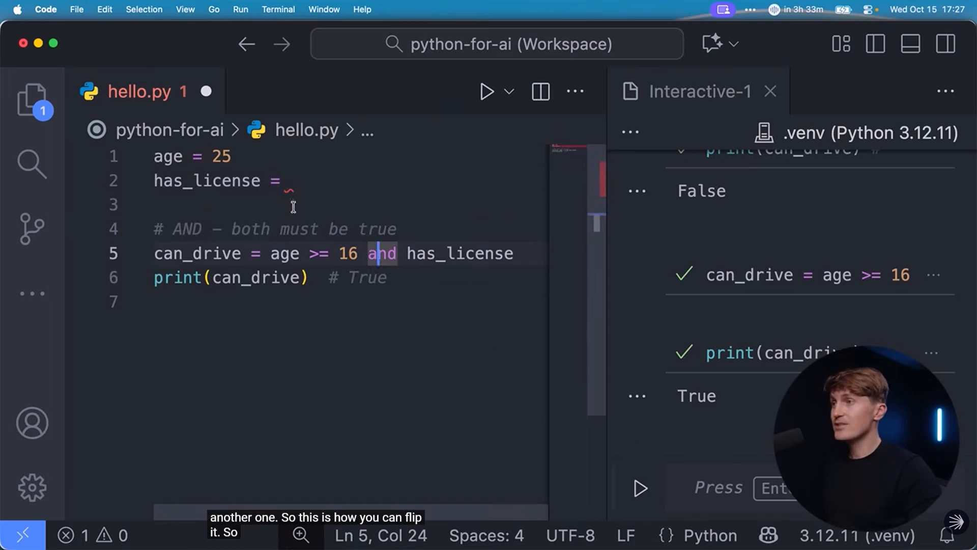
Leave the full-screen Python lesson and return to the XAUUSD chart, switching it to the 1-minute timeframe.
key(space)
text(F)
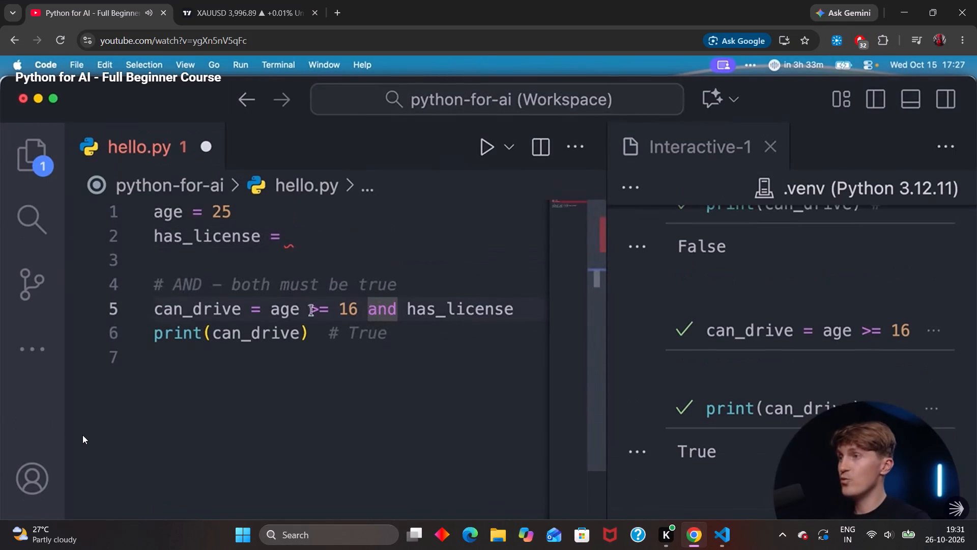
click(236, 0)
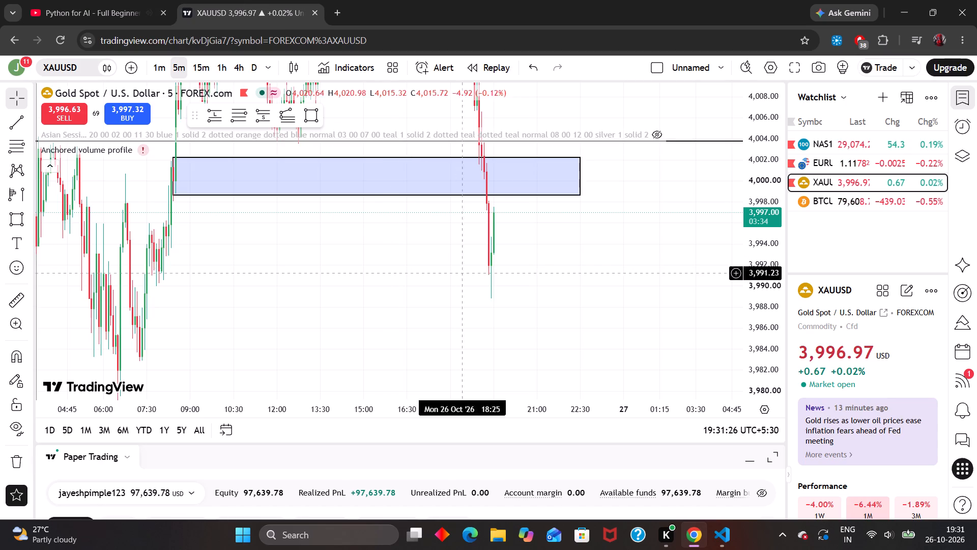
drag(502, 247, 487, 291)
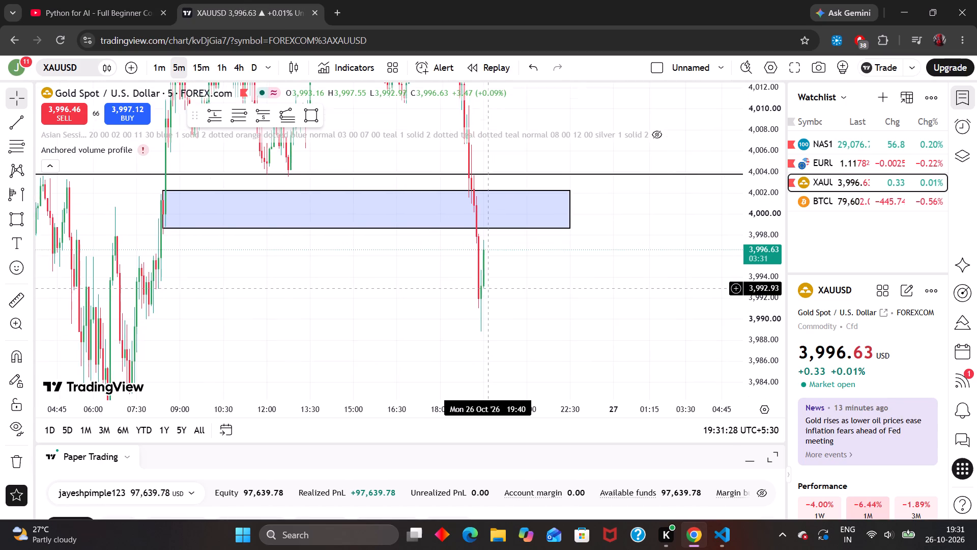
drag(487, 291, 486, 293)
click(155, 76)
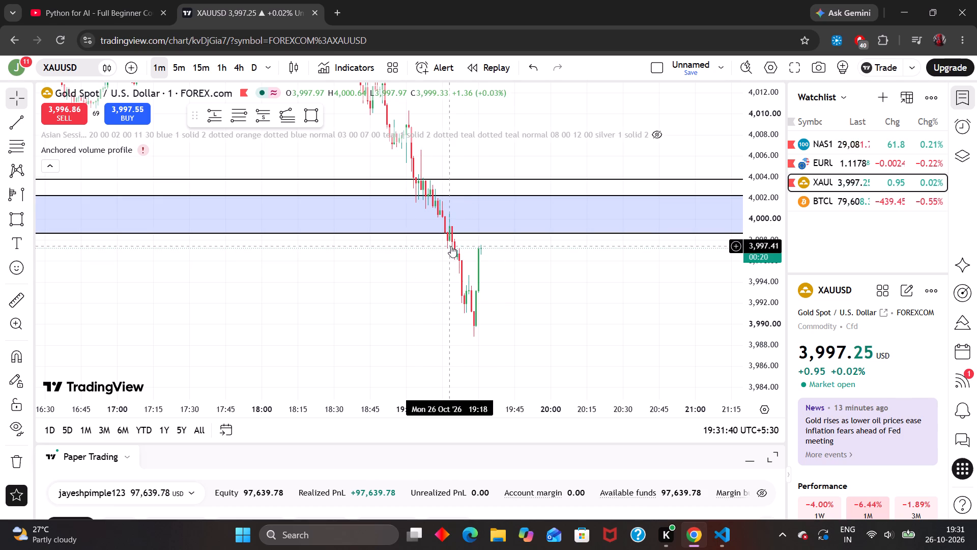
Draw a small rectangle zone overlapping the blue zone's lower edge, from about 3,999.47 down to 3,997.71, extending to about 19:46.
click(306, 115)
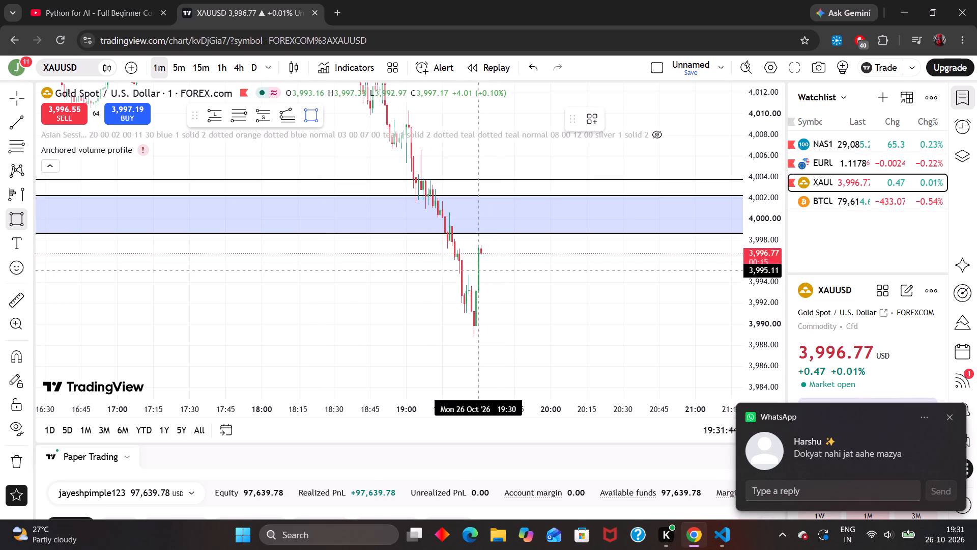
drag(450, 225, 482, 233)
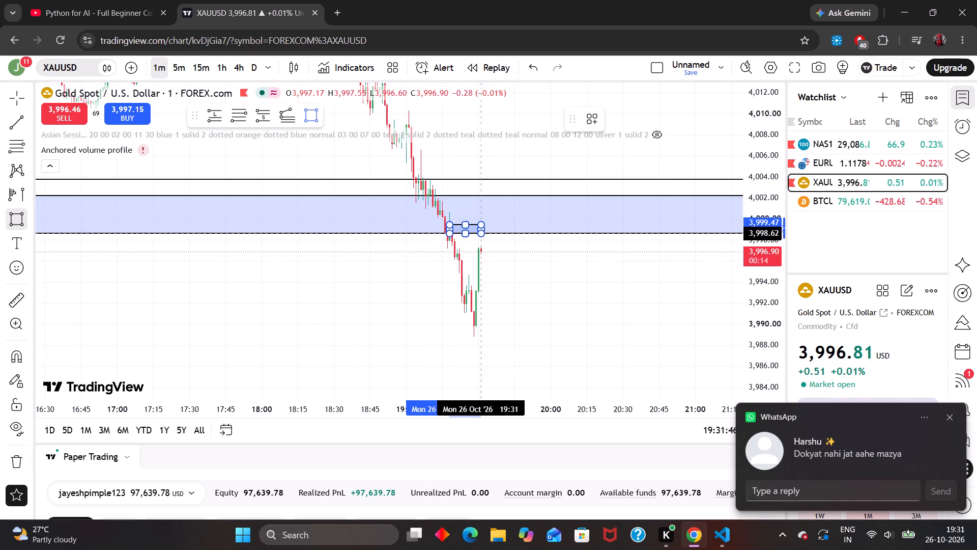
drag(482, 233, 516, 243)
drag(516, 243, 538, 257)
click(538, 257)
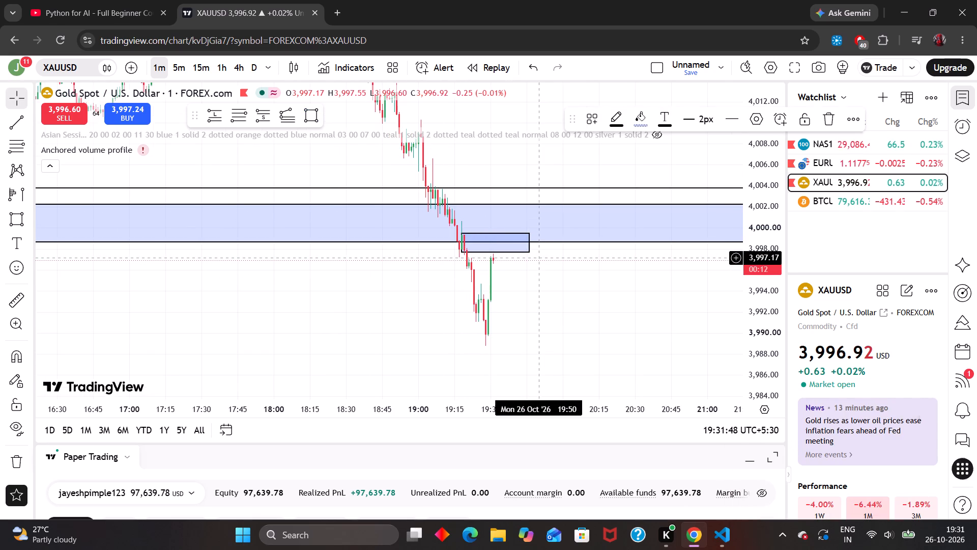
drag(541, 259, 534, 263)
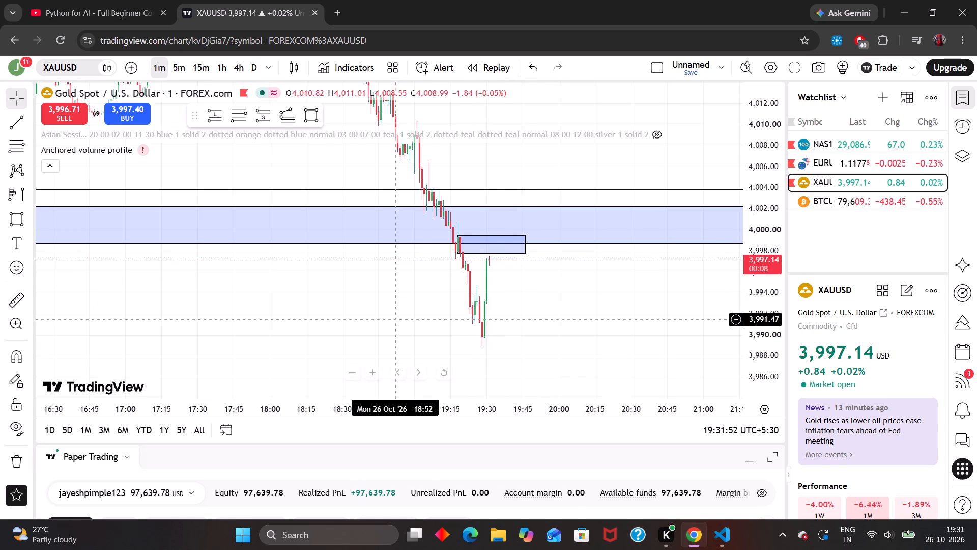
Resize the small rectangle so it starts at about 19:19 and its lower edge sits at about 3,997.29.
drag(456, 254, 459, 254)
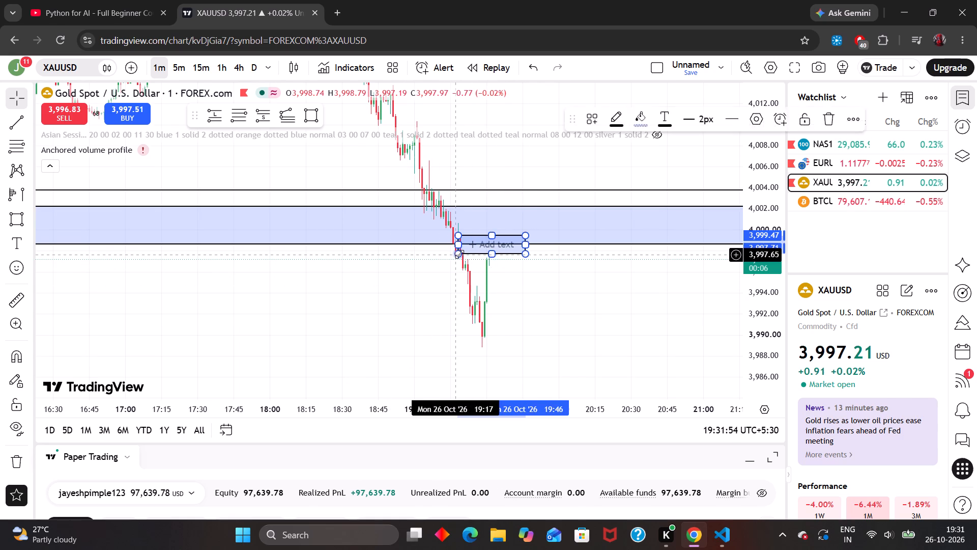
drag(459, 254, 461, 258)
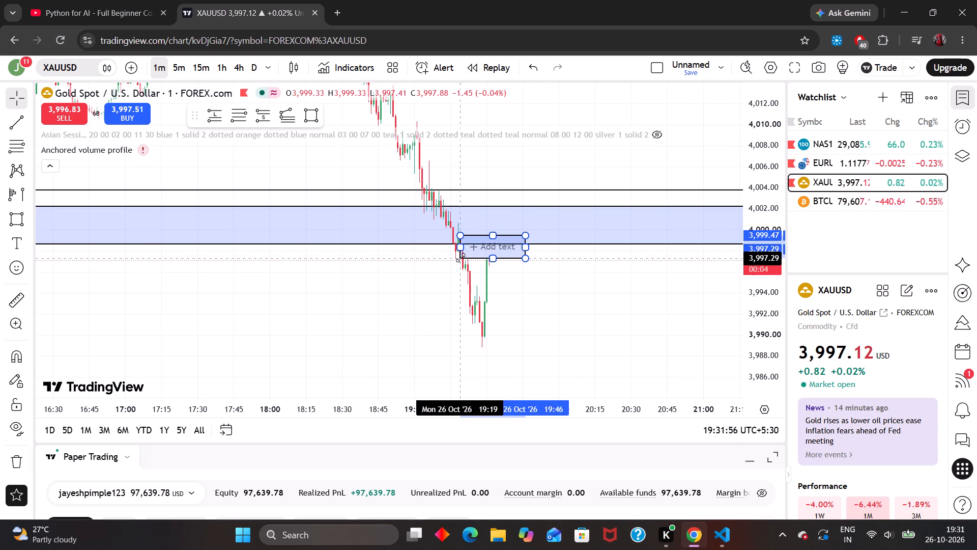
drag(461, 258, 461, 258)
click(462, 306)
Place a paper-trading market order to sell 3 units of XAUUSD.
drag(462, 306, 429, 306)
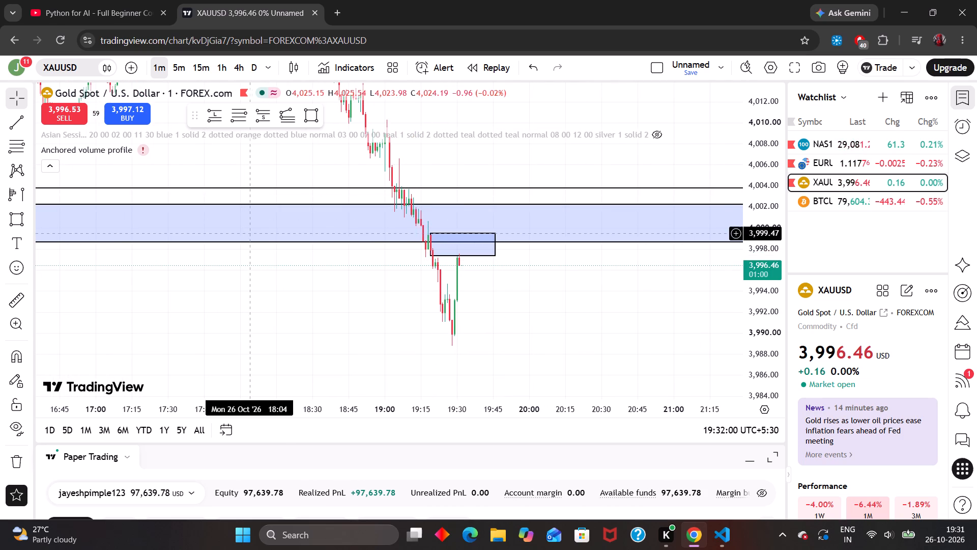
drag(286, 309, 300, 287)
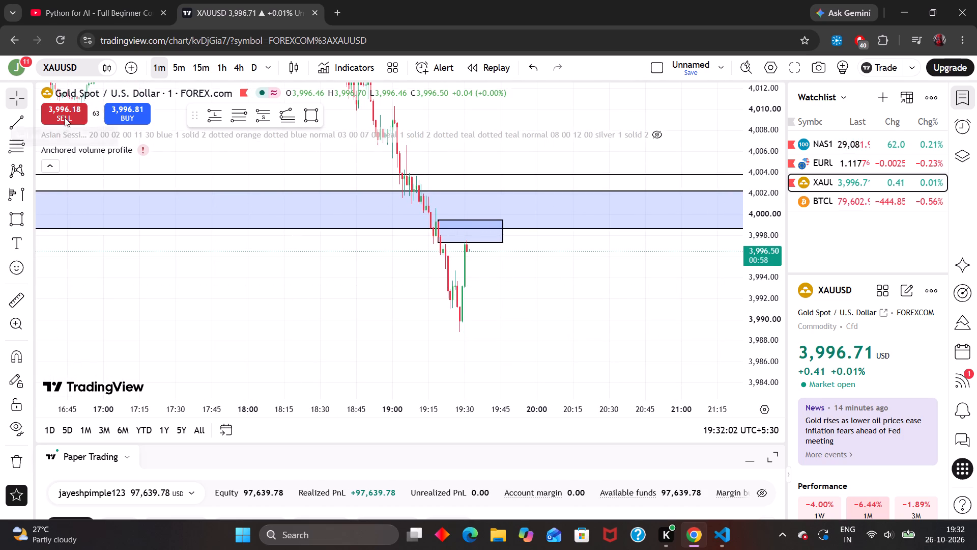
click(65, 115)
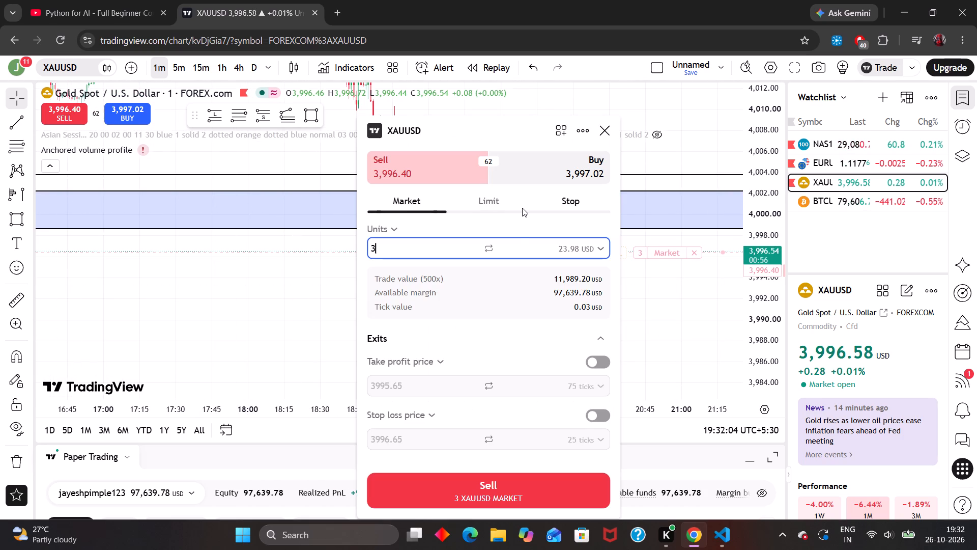
click(488, 476)
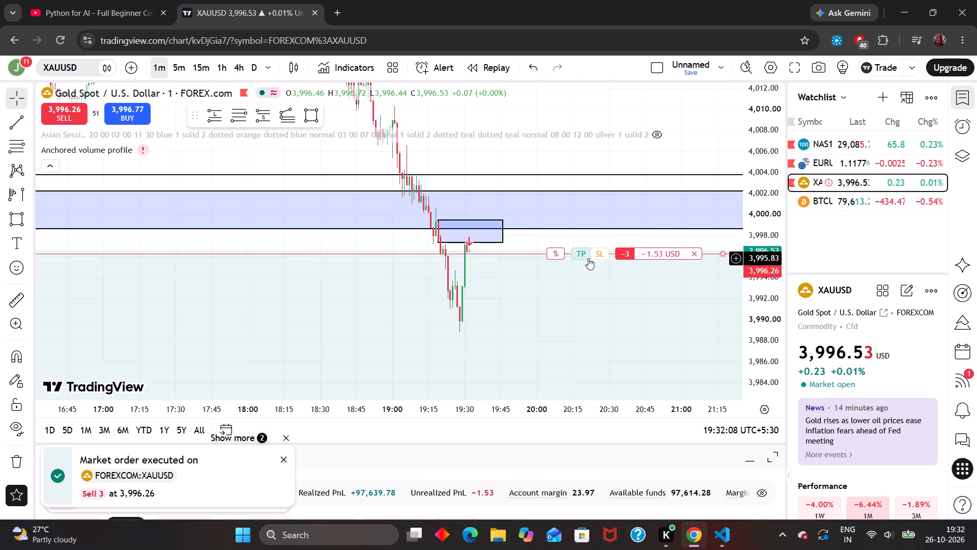
Add a take profit at about 3,989.11 and a stop loss at about 3,999.6 to the XAUUSD short position.
drag(582, 257, 636, 325)
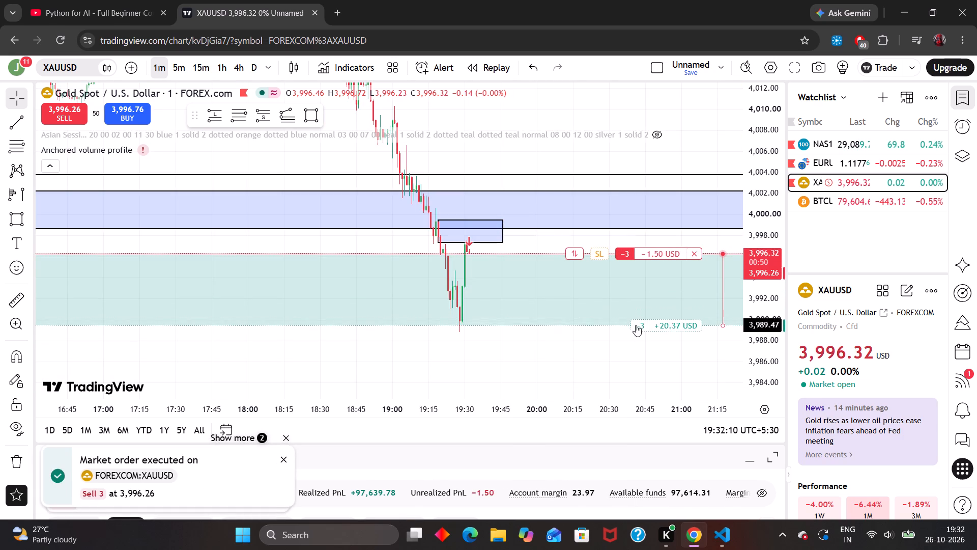
drag(636, 325, 646, 329)
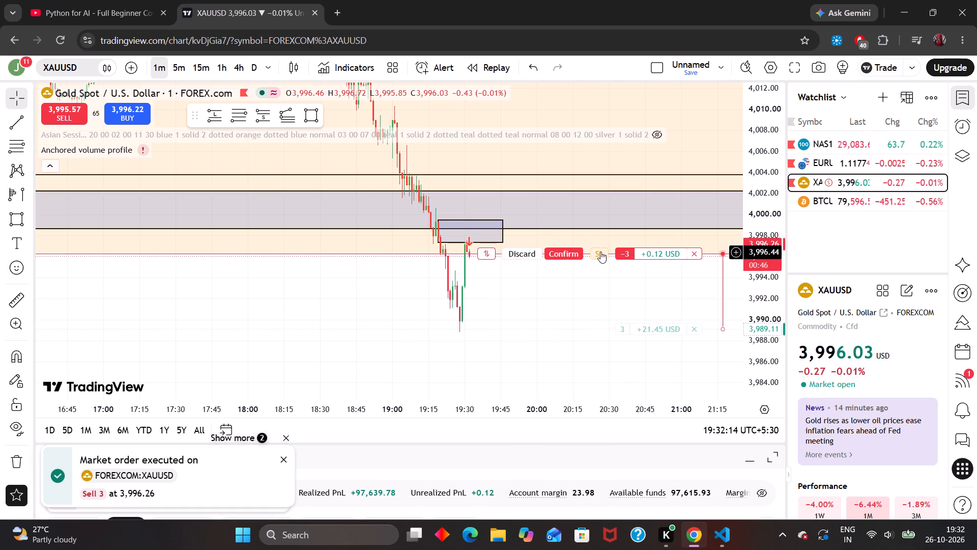
drag(598, 252, 606, 222)
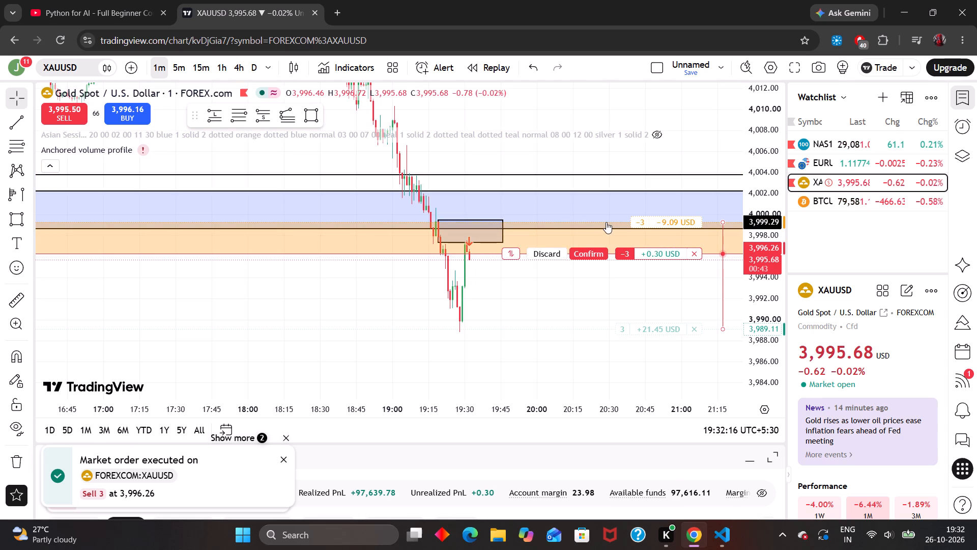
drag(606, 222, 611, 218)
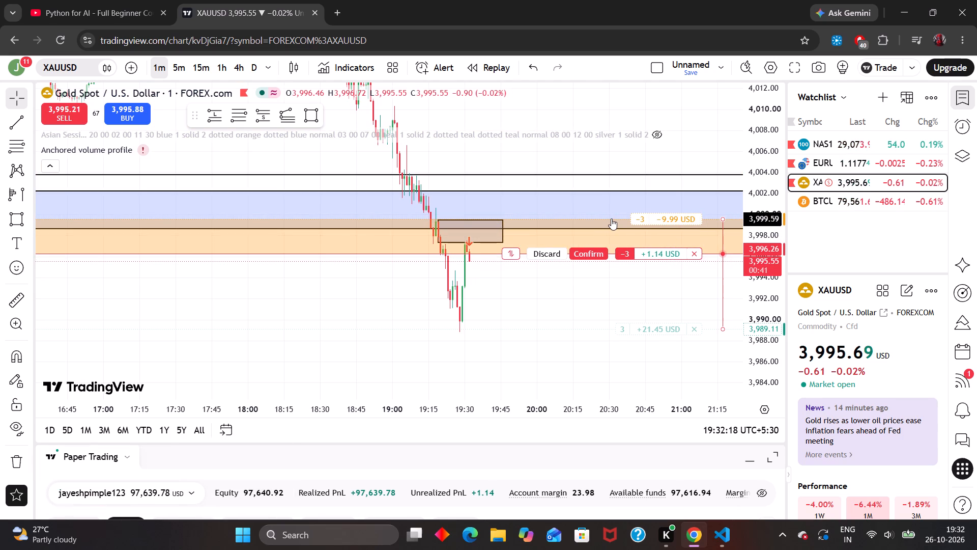
drag(611, 218, 611, 219)
Raise the short trade's stop loss to about 4,001.28, inside the upper part of the large blue zone.
drag(604, 314, 573, 321)
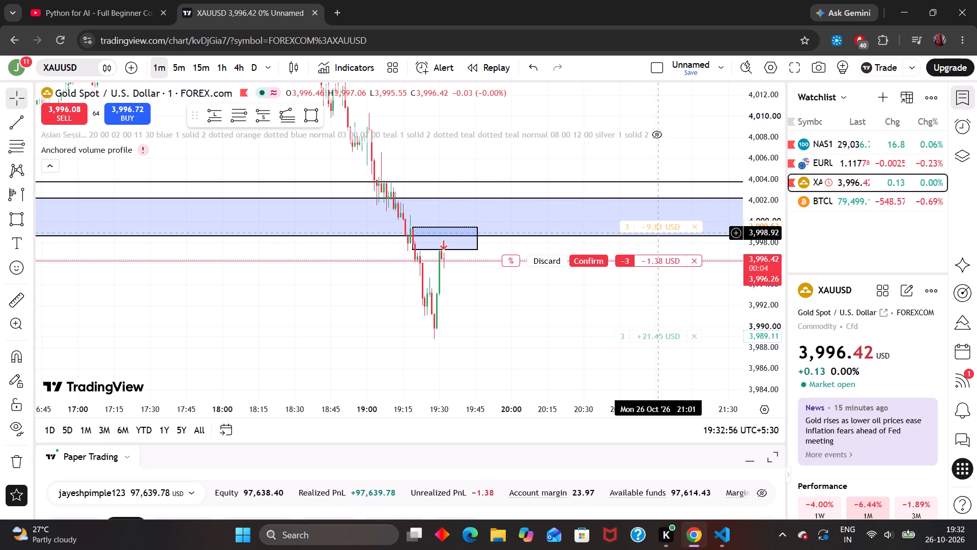
drag(647, 230, 668, 210)
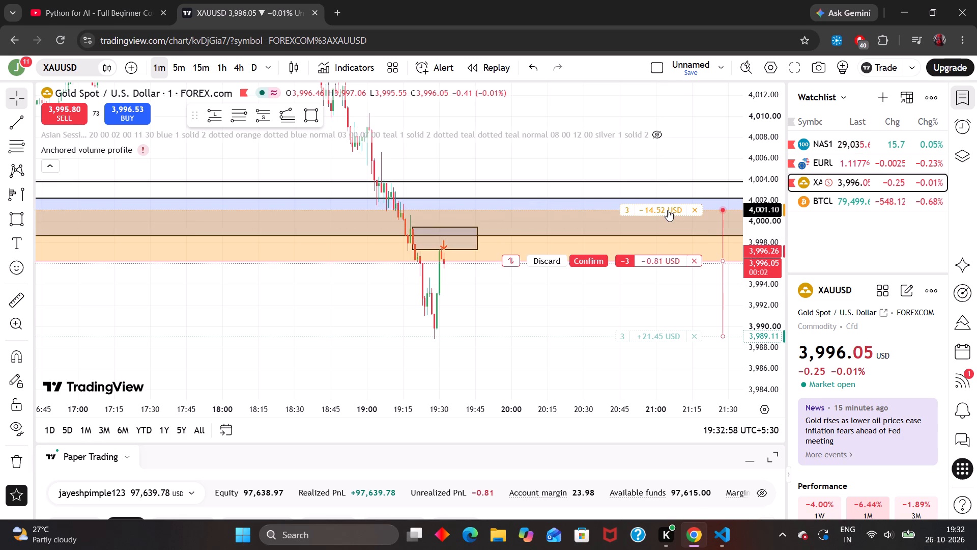
drag(668, 210, 706, 213)
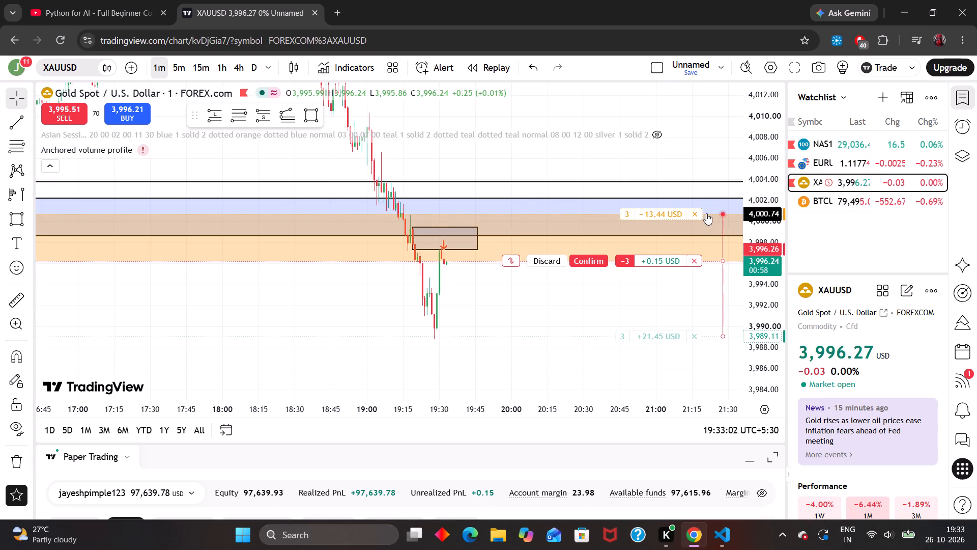
drag(706, 213, 701, 208)
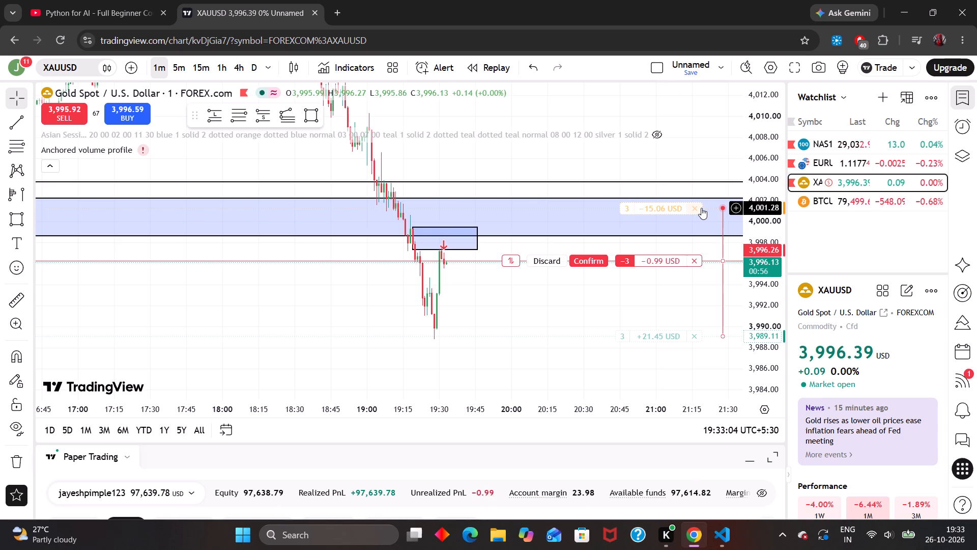
Lower the short trade's take profit to about 3,986.20, below the recent swing low.
drag(640, 292, 646, 217)
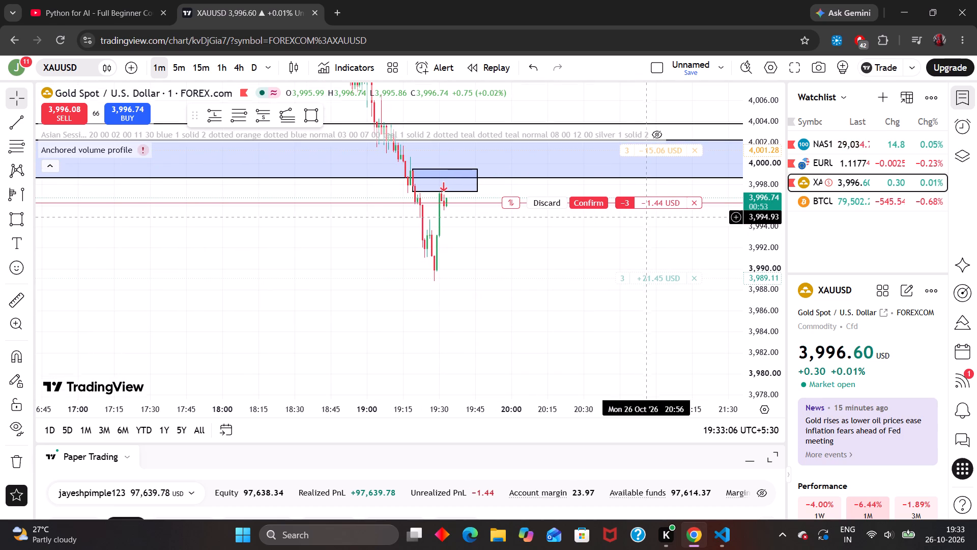
drag(646, 217, 646, 216)
drag(651, 275, 660, 280)
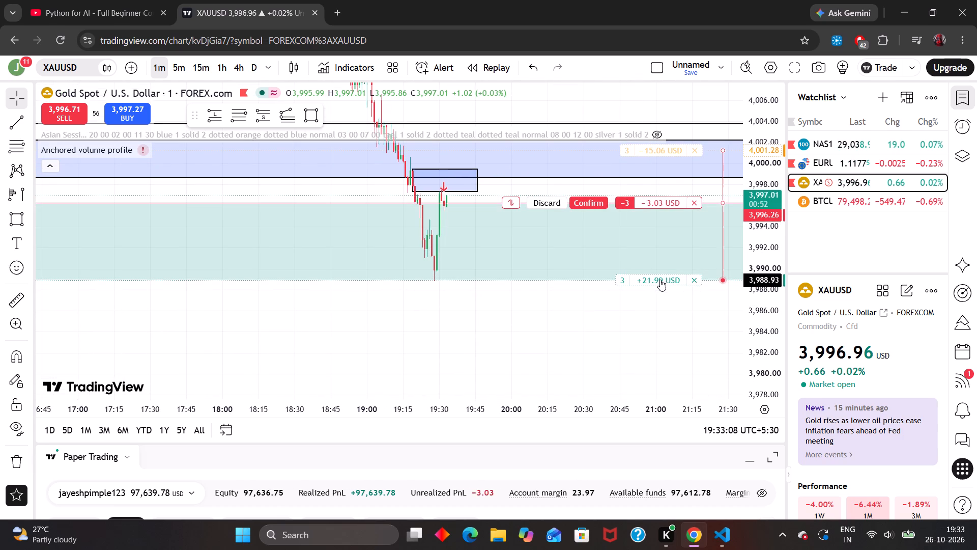
drag(660, 280, 712, 295)
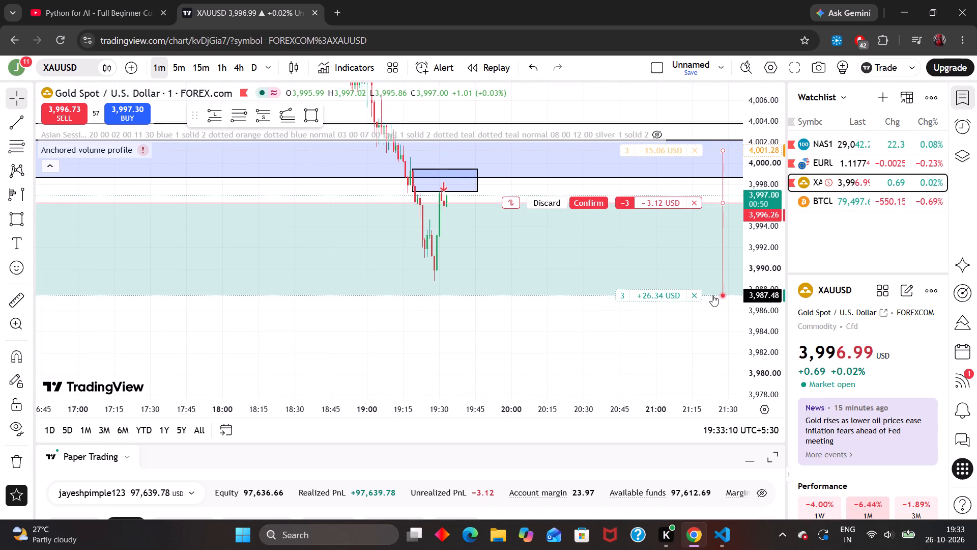
drag(712, 295, 722, 307)
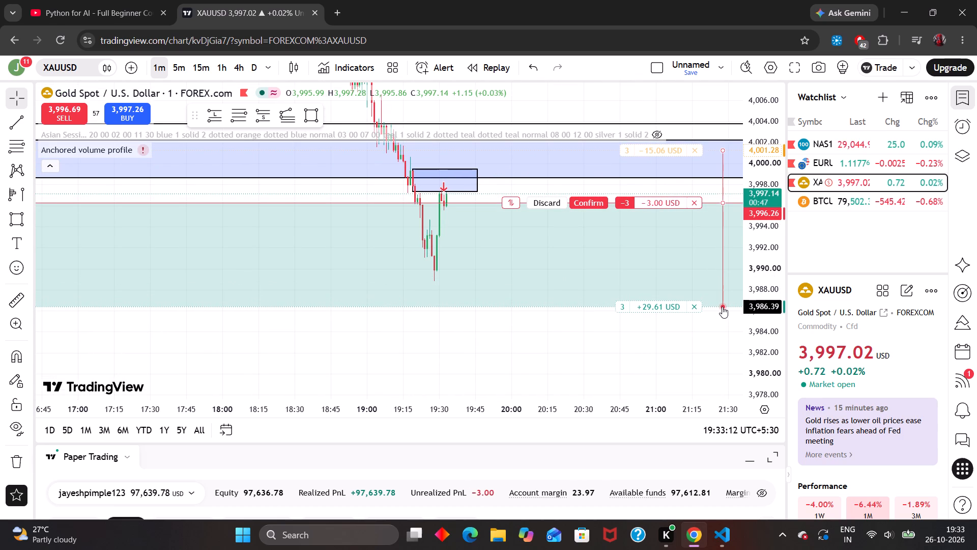
drag(722, 307, 725, 310)
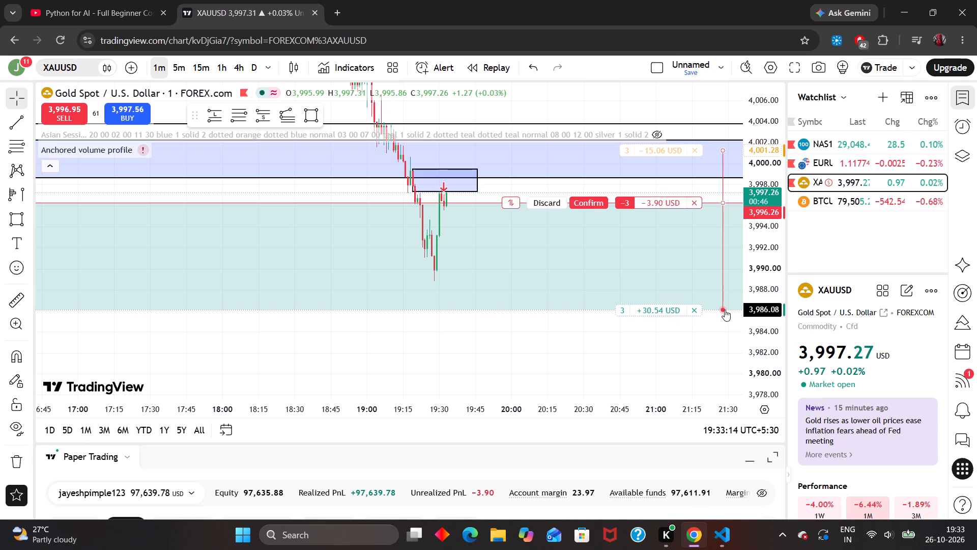
drag(725, 310, 725, 309)
Add a Short Position drawing with entry at about 3,996.02 on the latest candle and set its stop to about 4,001.16.
drag(663, 319, 626, 327)
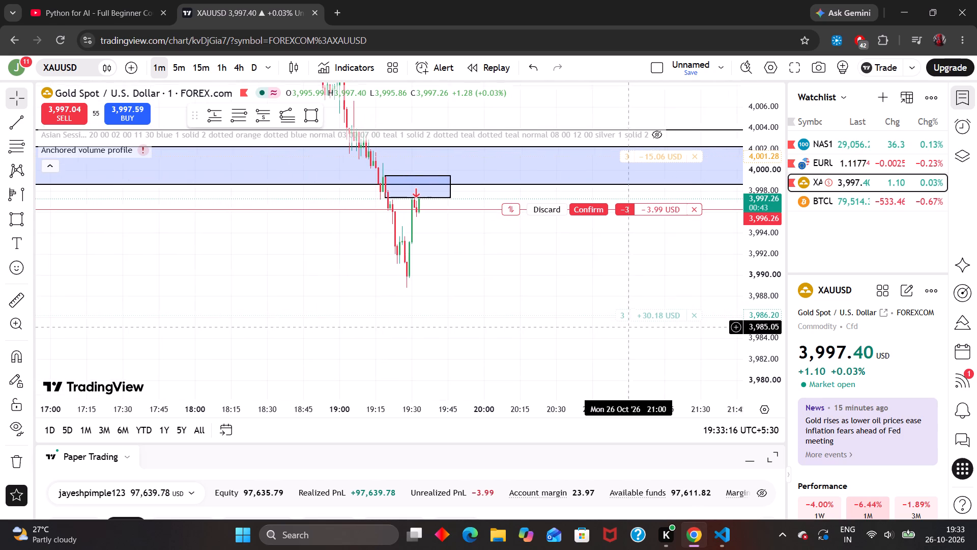
drag(626, 327, 625, 327)
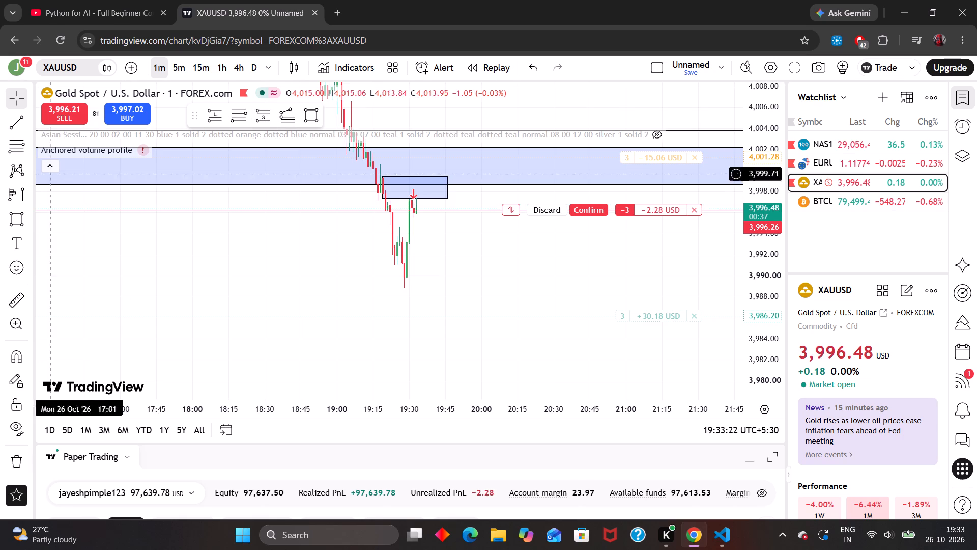
click(258, 118)
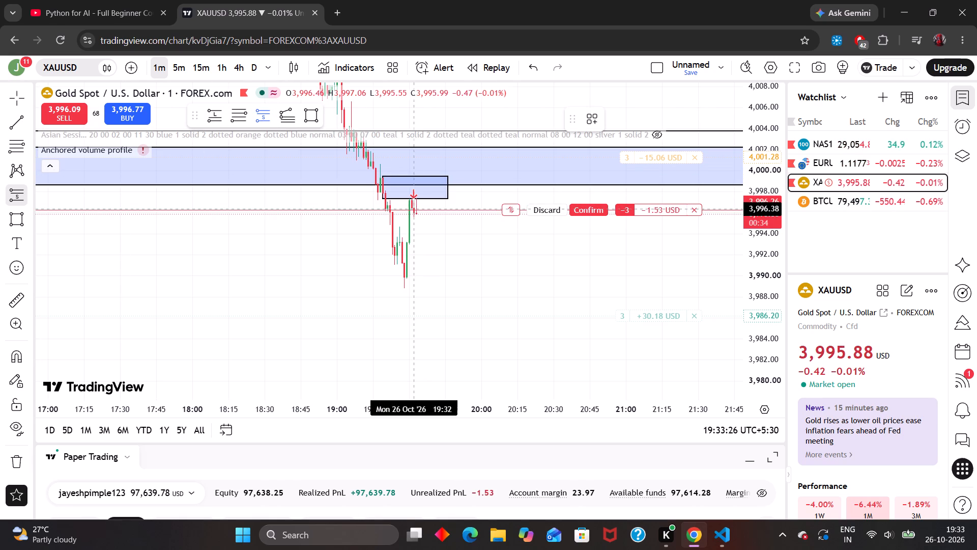
click(416, 212)
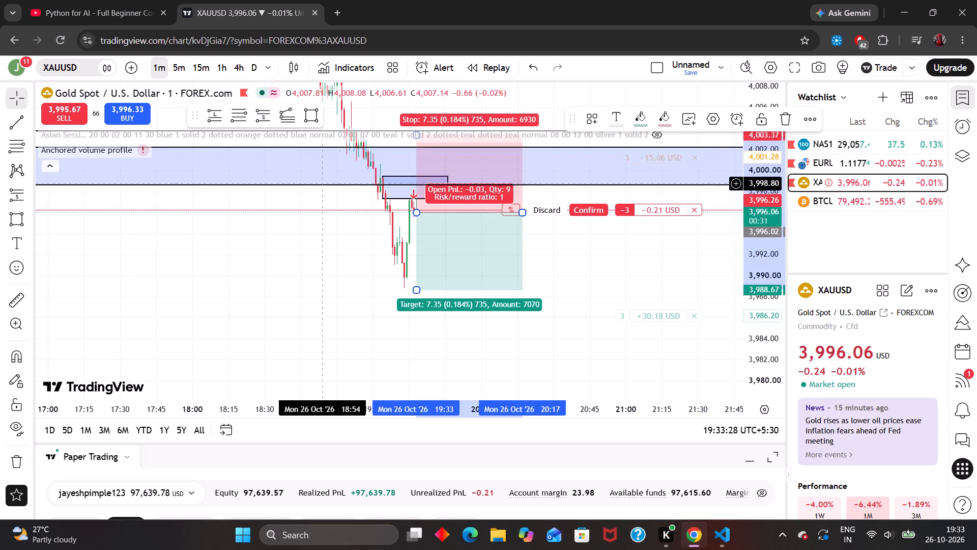
drag(313, 180, 311, 195)
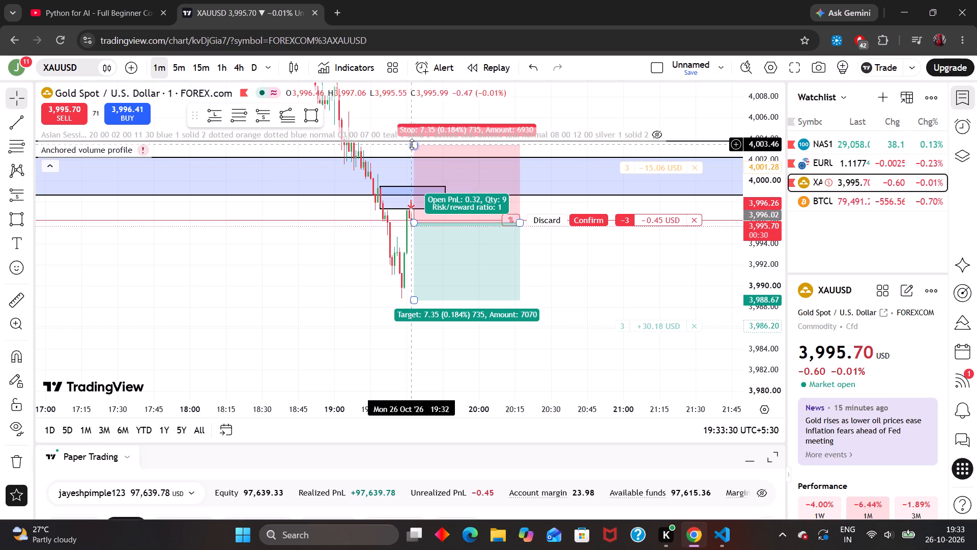
drag(412, 144, 446, 164)
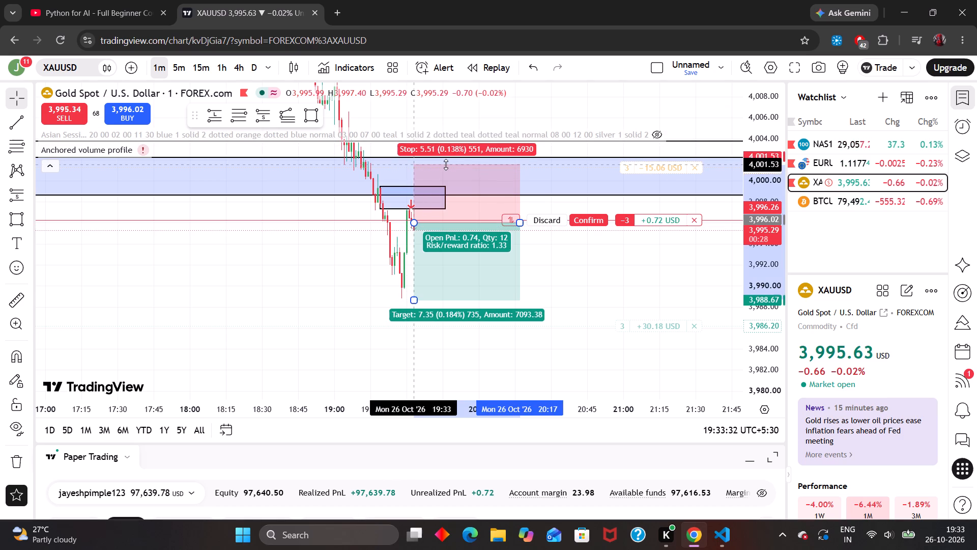
drag(446, 164, 480, 166)
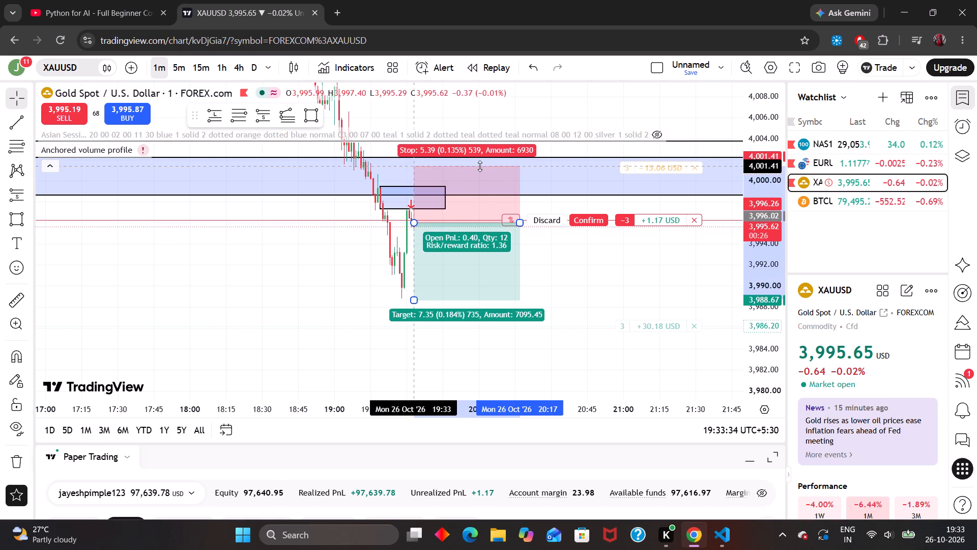
drag(480, 166, 481, 168)
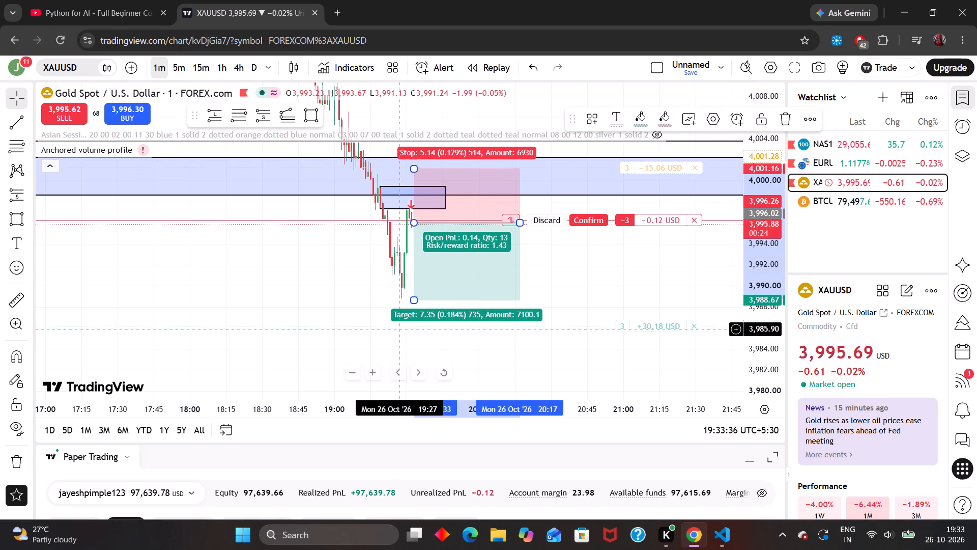
Extend the Short Position drawing's target down to about 3,985.84, just below the trade's take-profit line.
drag(416, 300, 435, 326)
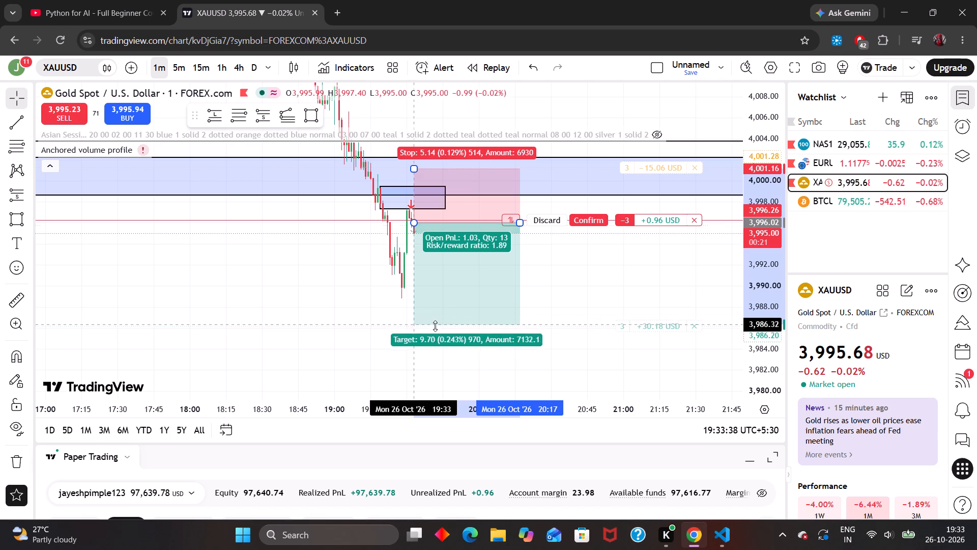
drag(435, 326, 461, 329)
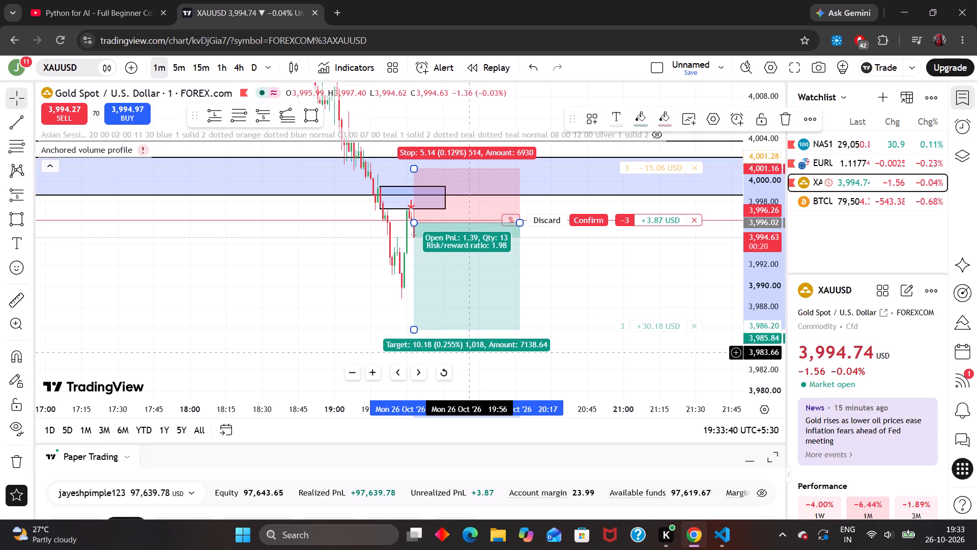
drag(470, 353, 458, 351)
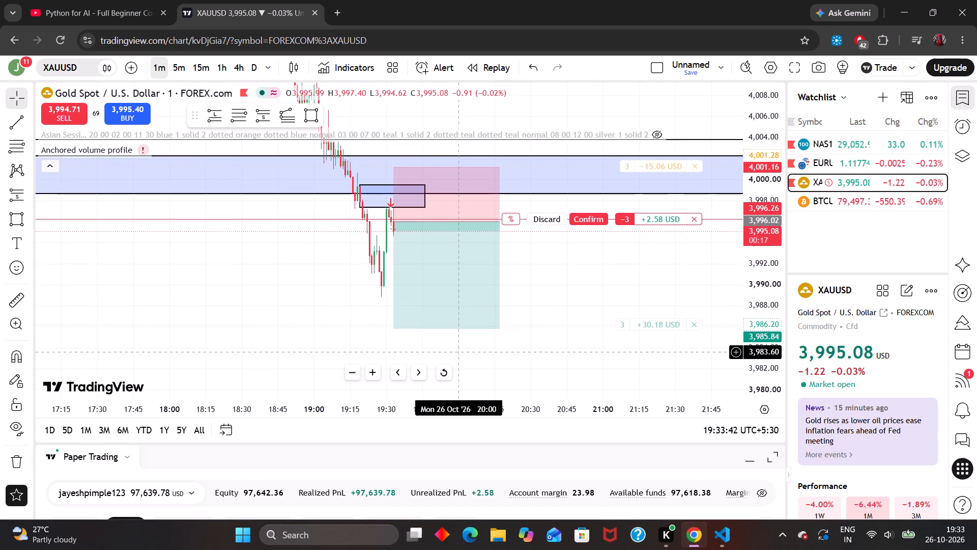
drag(458, 351, 458, 351)
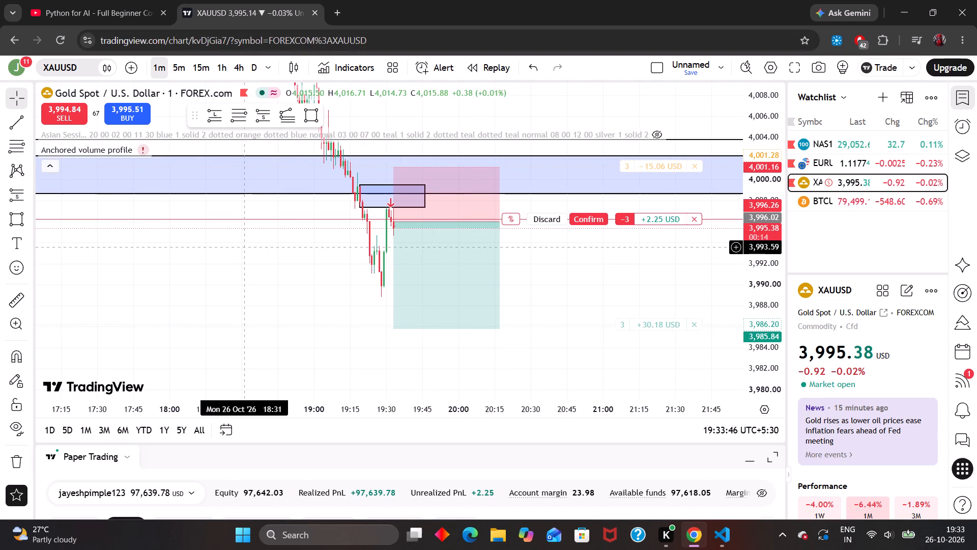
drag(245, 246, 250, 239)
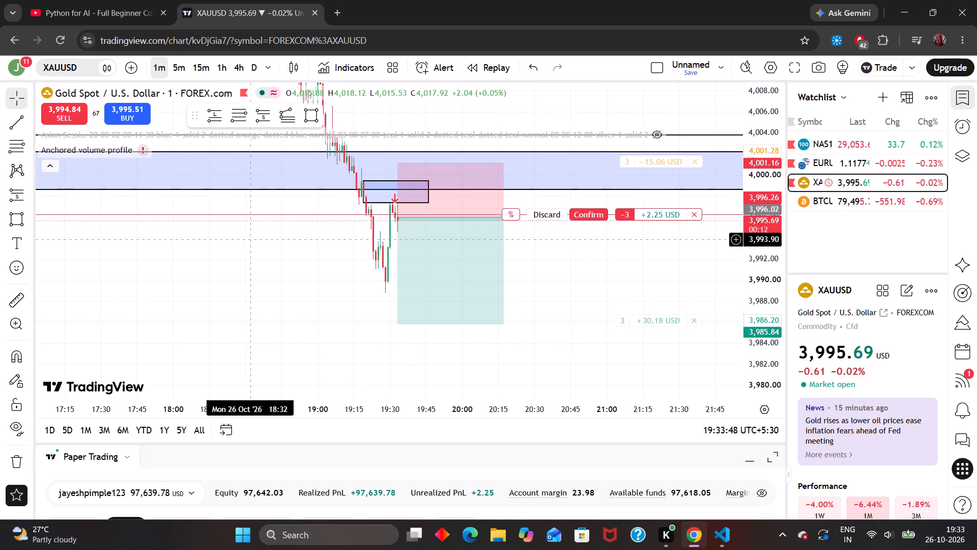
Switch to the Python for AI course on YouTube, play a short stretch of the Booleans chapter and pause it.
click(87, 0)
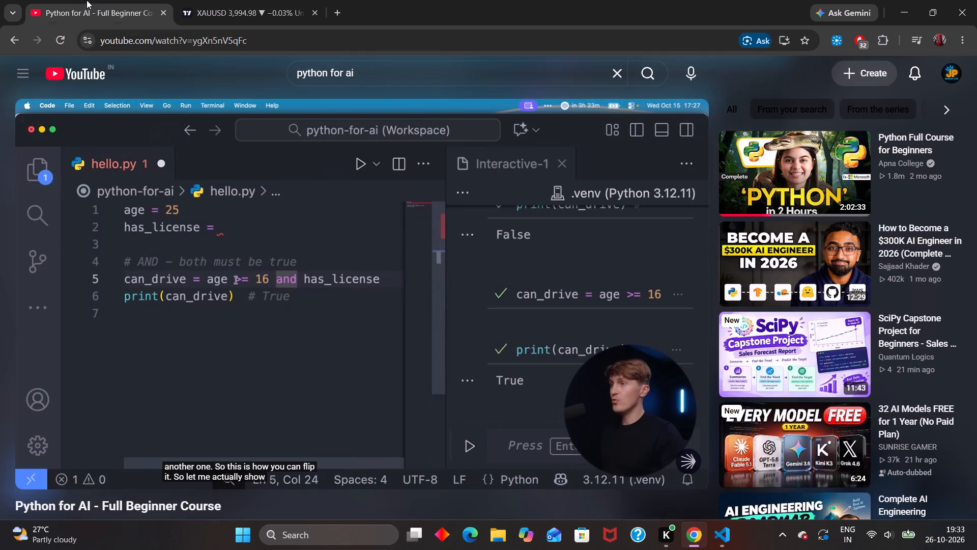
key(space)
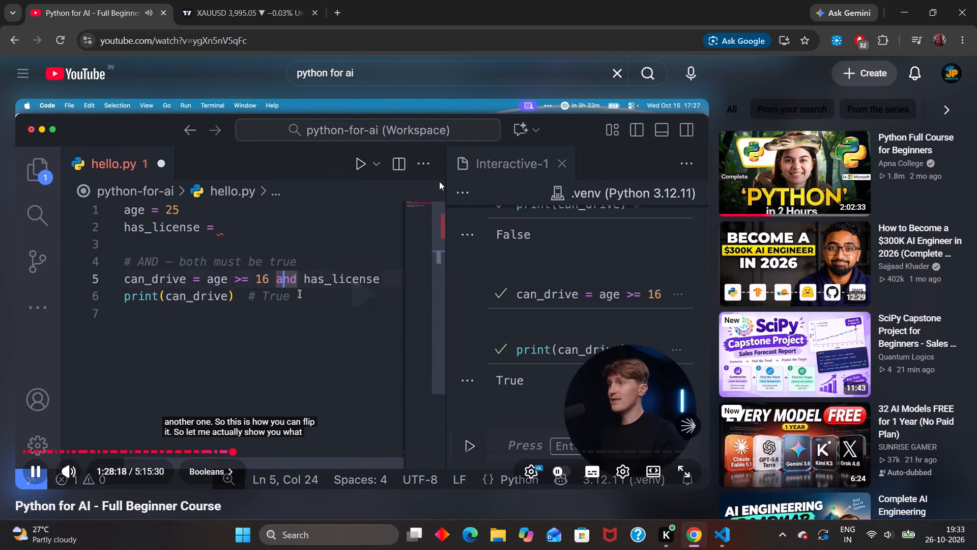
key(space)
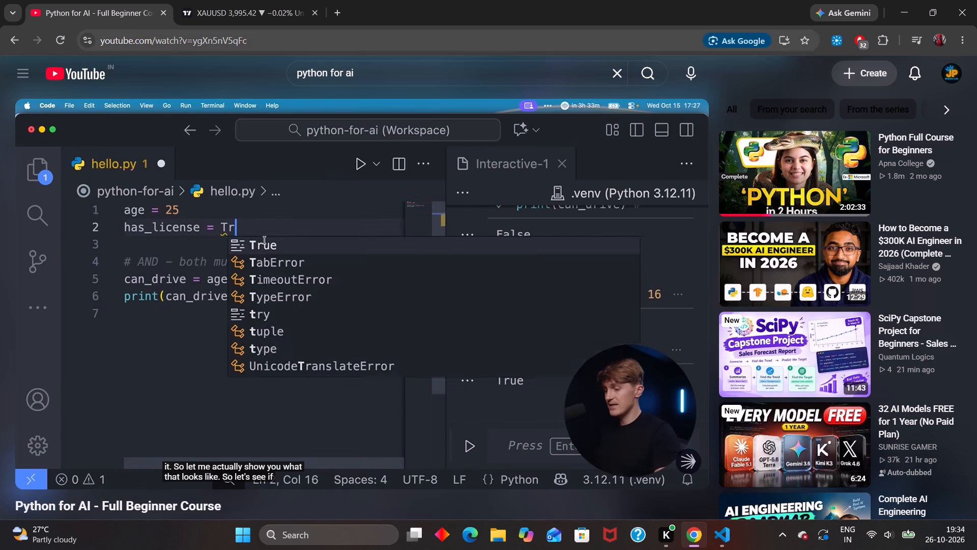
Return to the XAUUSD chart on TradingView and shift the Short Position drawing one minute earlier, so it ends at 20:16.
click(234, 0)
drag(251, 284, 232, 284)
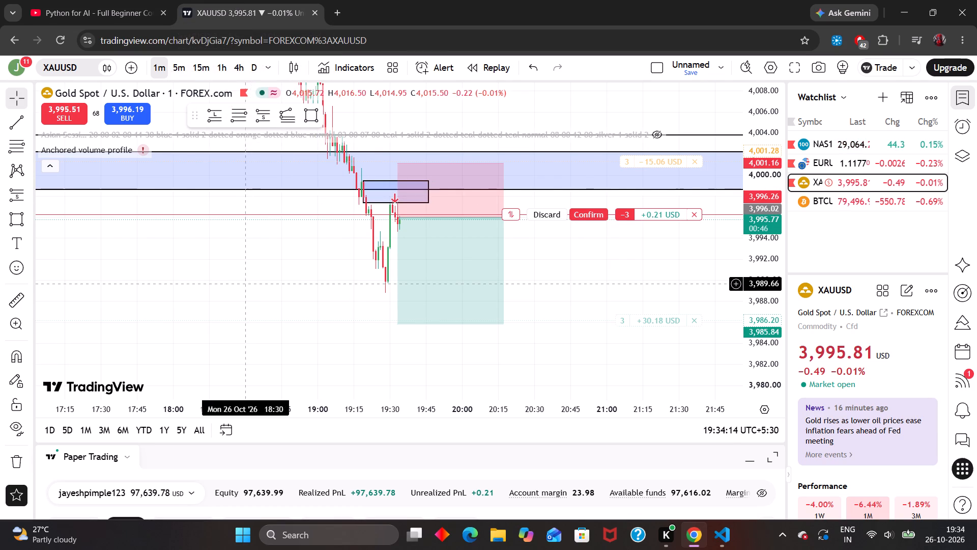
drag(232, 284, 171, 284)
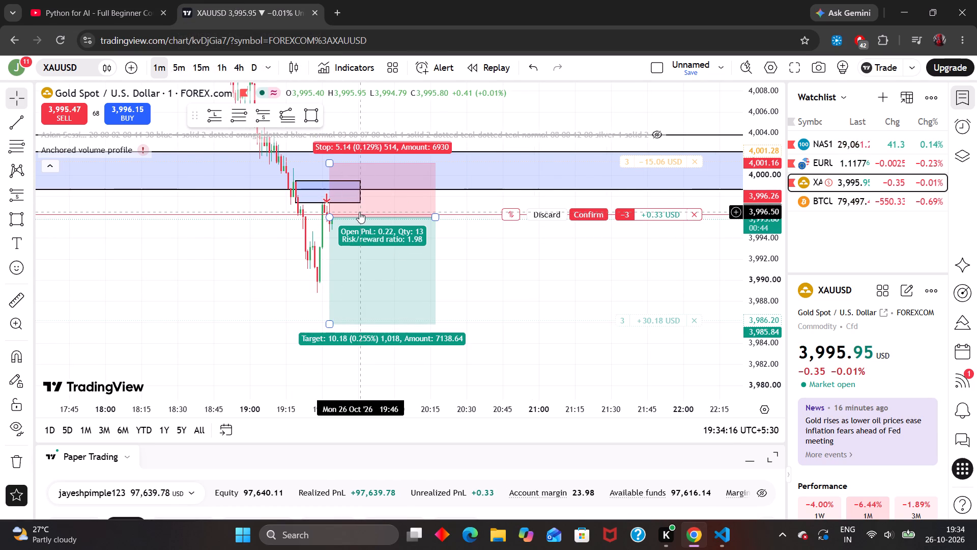
click(359, 212)
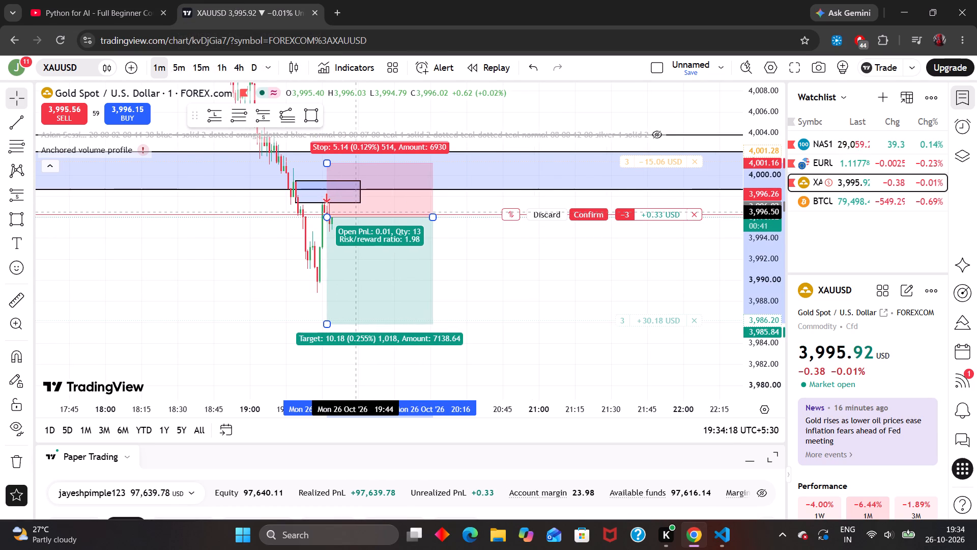
drag(480, 264, 494, 274)
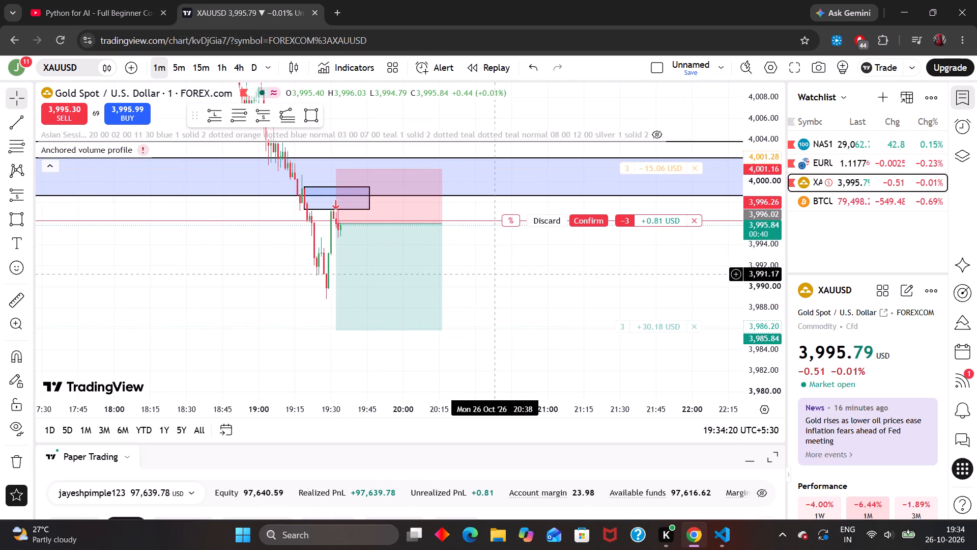
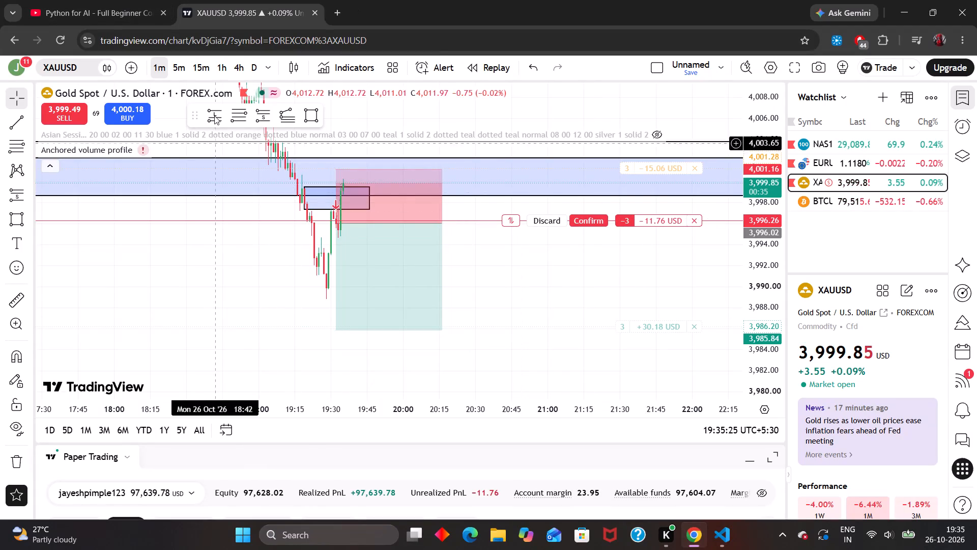
Examine XAUUSD on the 15-minute timeframe around the short trade, including the blue zone above and the pink zone below.
click(192, 69)
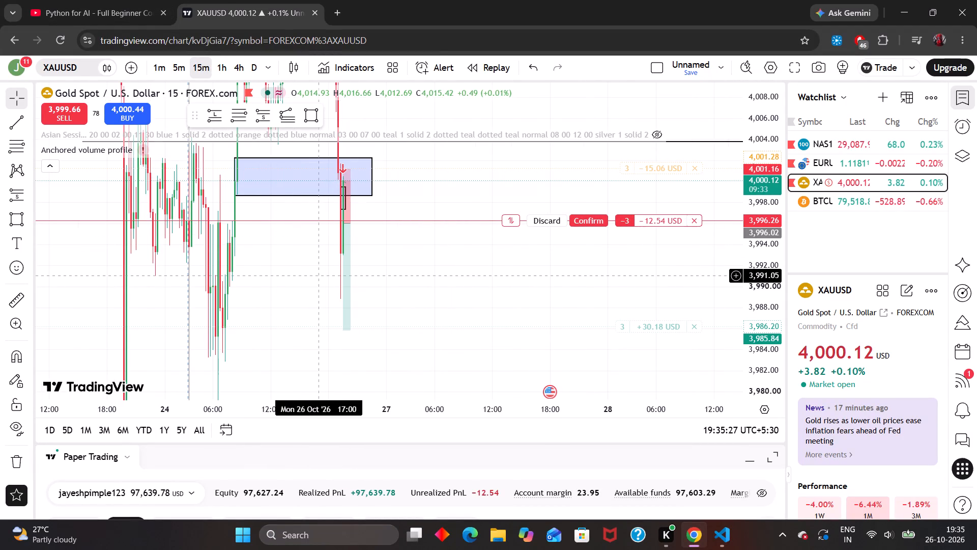
drag(298, 276, 311, 284)
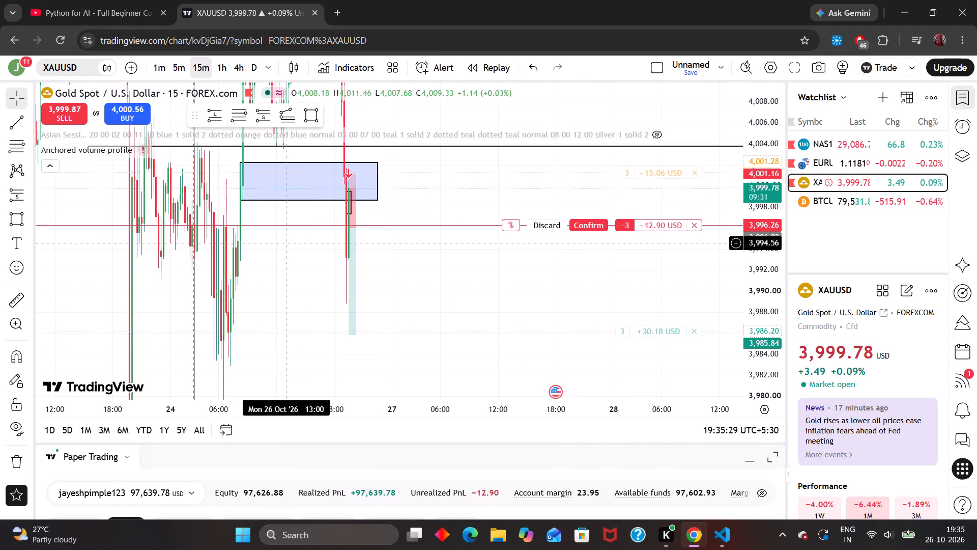
drag(271, 228, 280, 245)
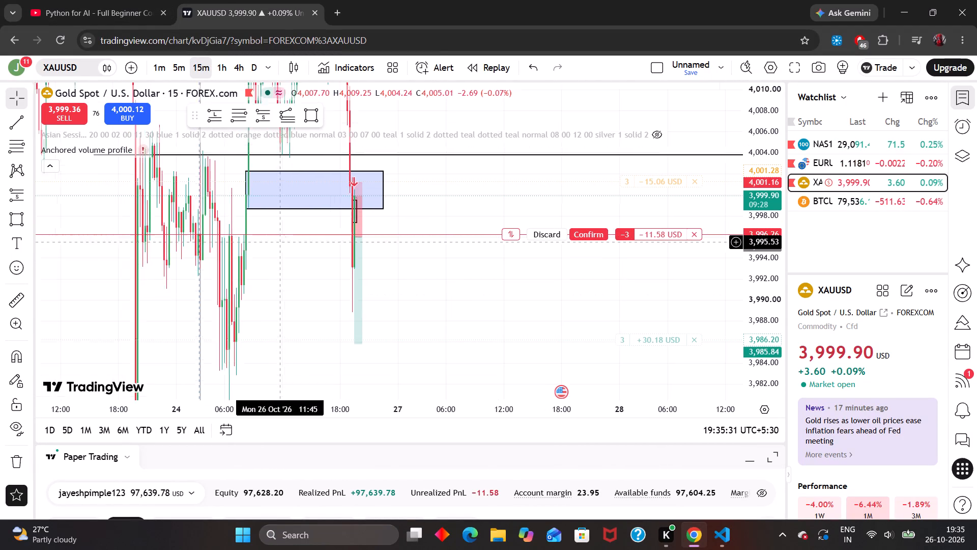
drag(280, 245, 284, 254)
drag(777, 165, 762, 267)
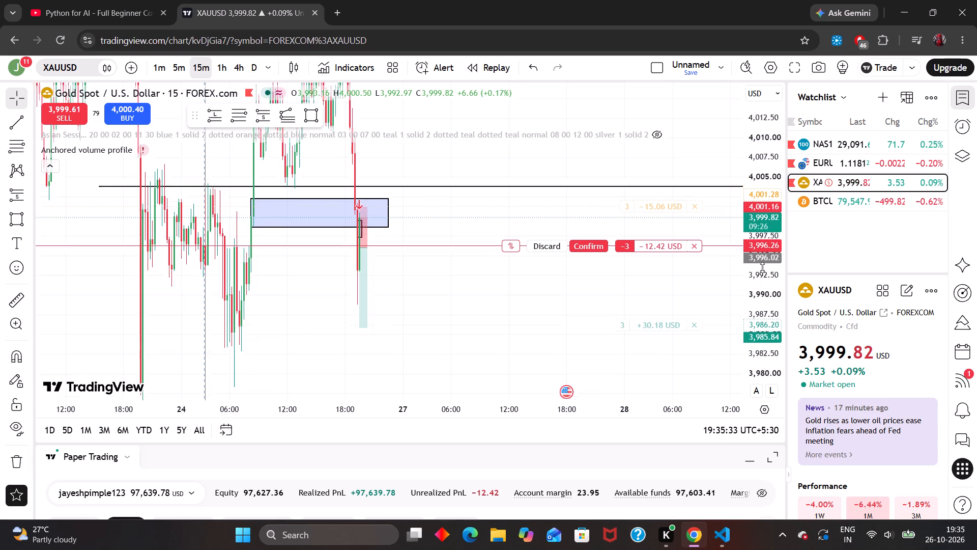
drag(762, 267, 754, 290)
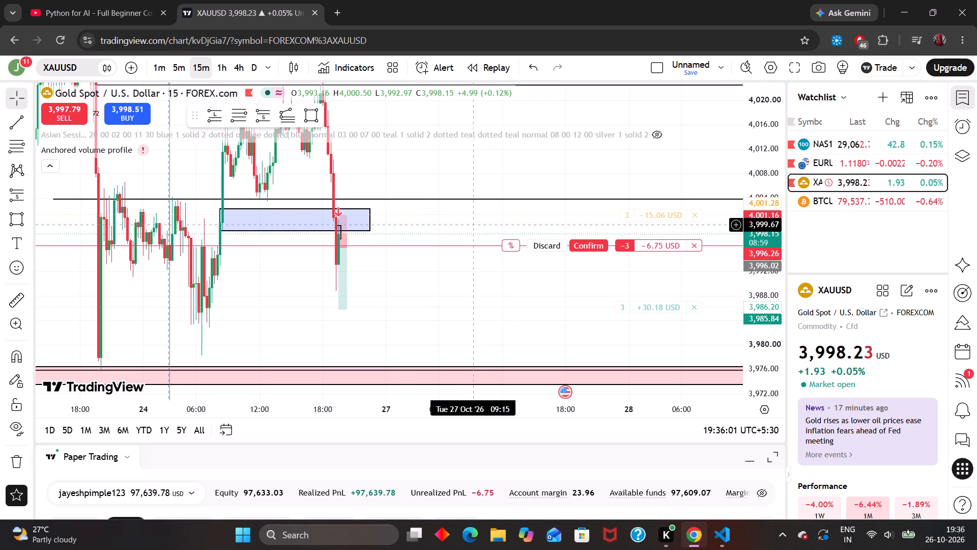
drag(467, 223, 468, 234)
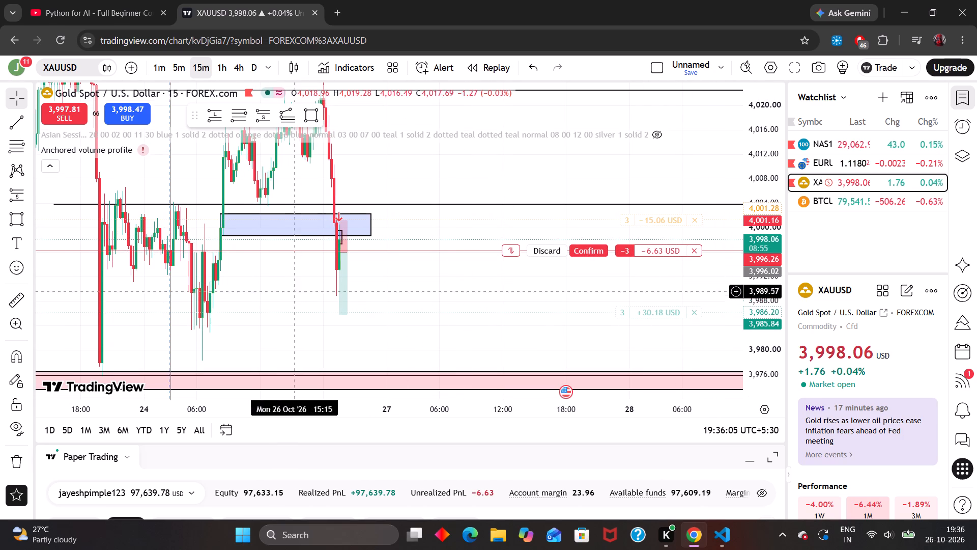
Return to the 1-minute timeframe and readjust the Short Position drawing's entry point to about 3,996.02, starting about 19:33.
click(168, 68)
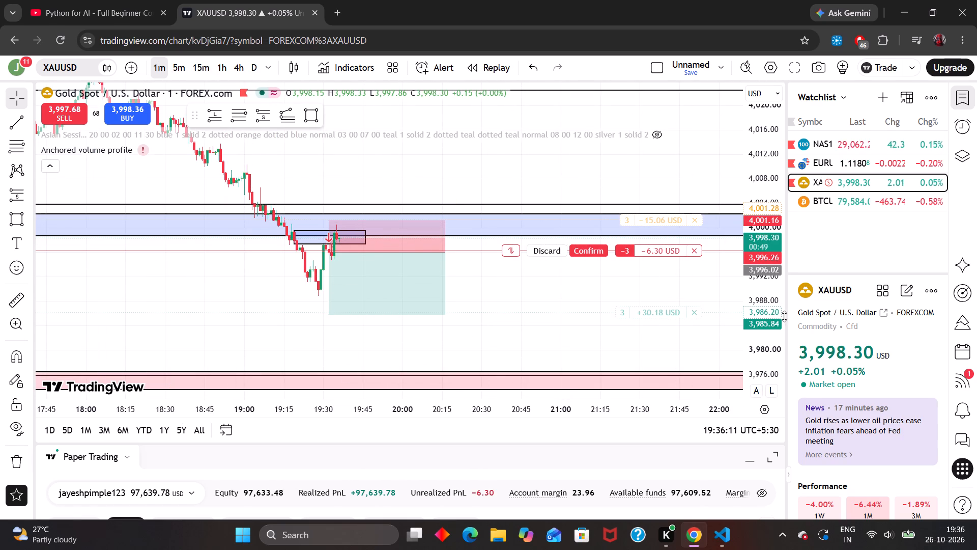
drag(775, 312, 775, 131)
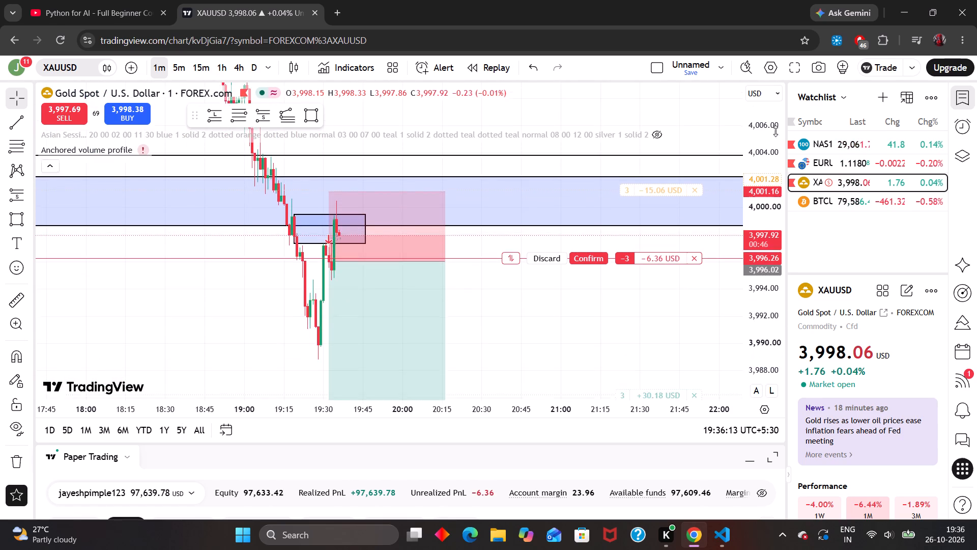
drag(775, 131, 777, 211)
drag(571, 326, 644, 287)
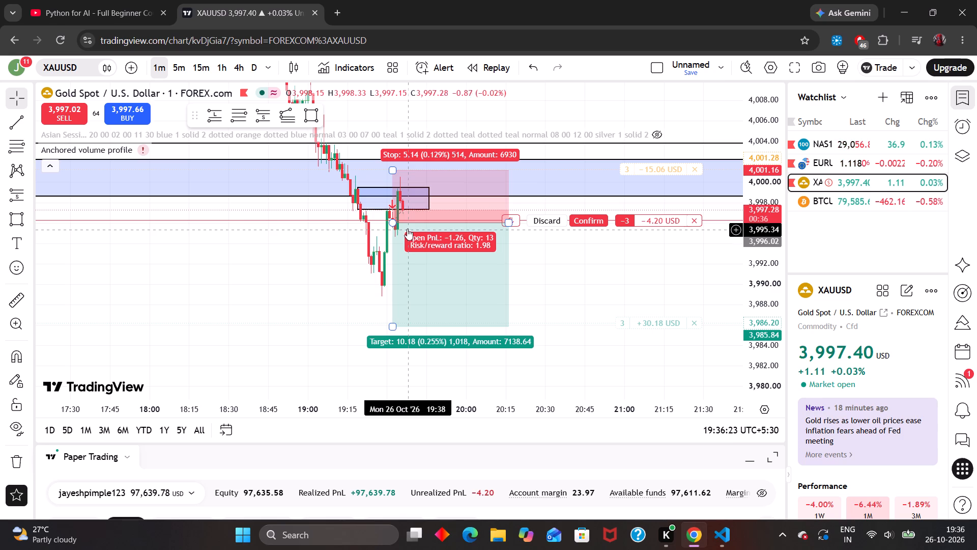
drag(389, 219, 388, 216)
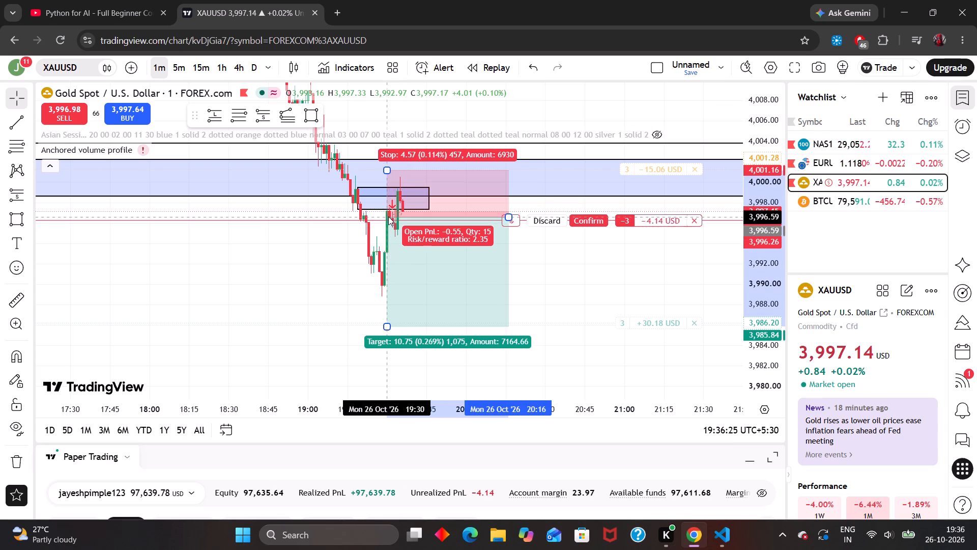
drag(388, 216, 394, 223)
drag(323, 248, 288, 256)
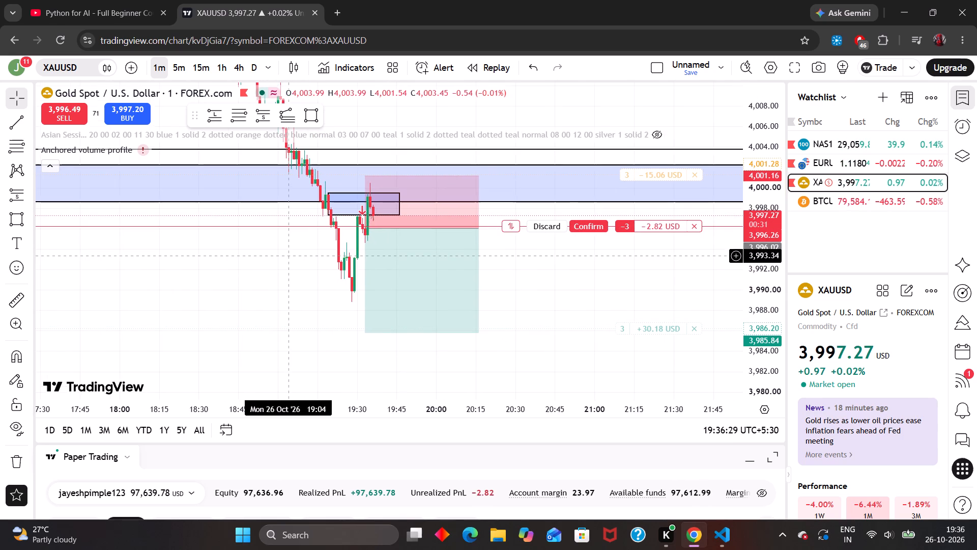
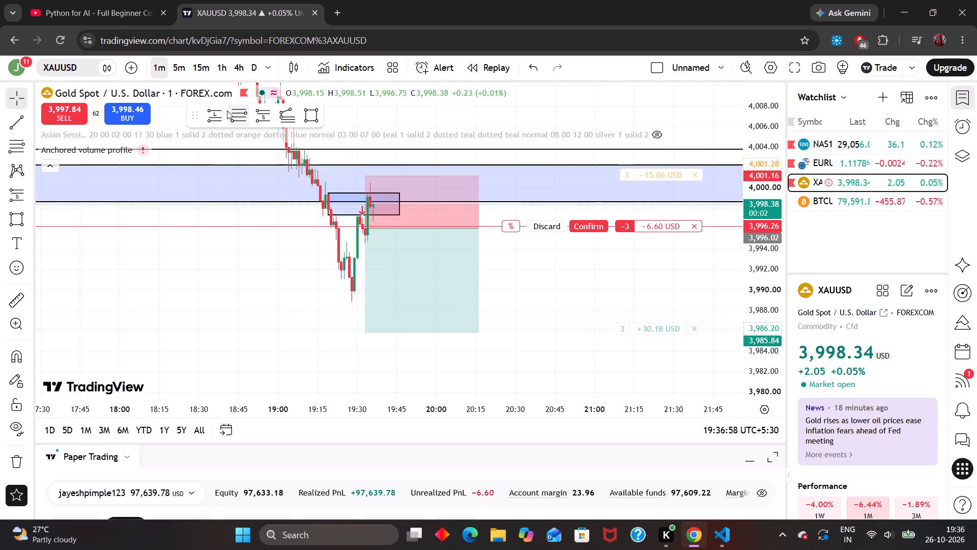
Switch the XAUUSD chart to the 5-minute timeframe to check price around the short trade.
click(188, 69)
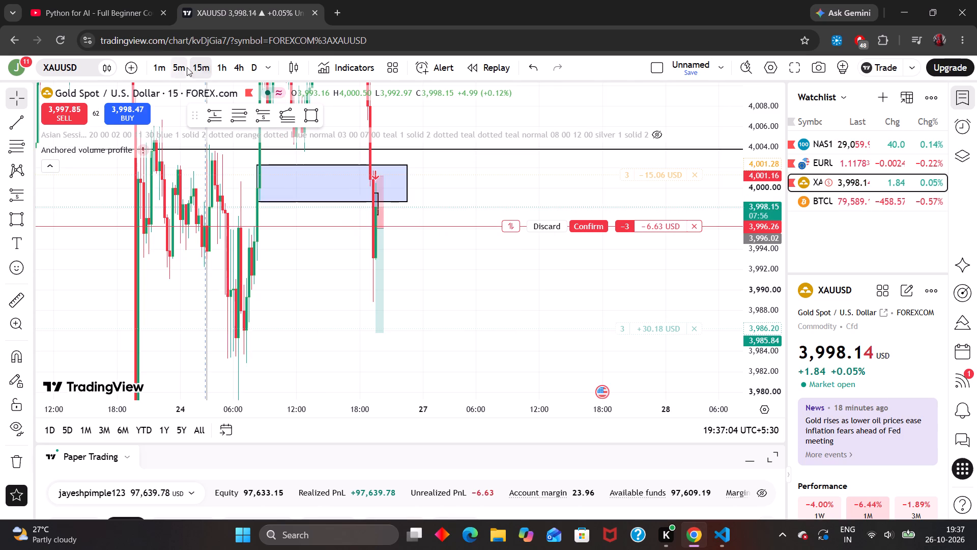
click(181, 73)
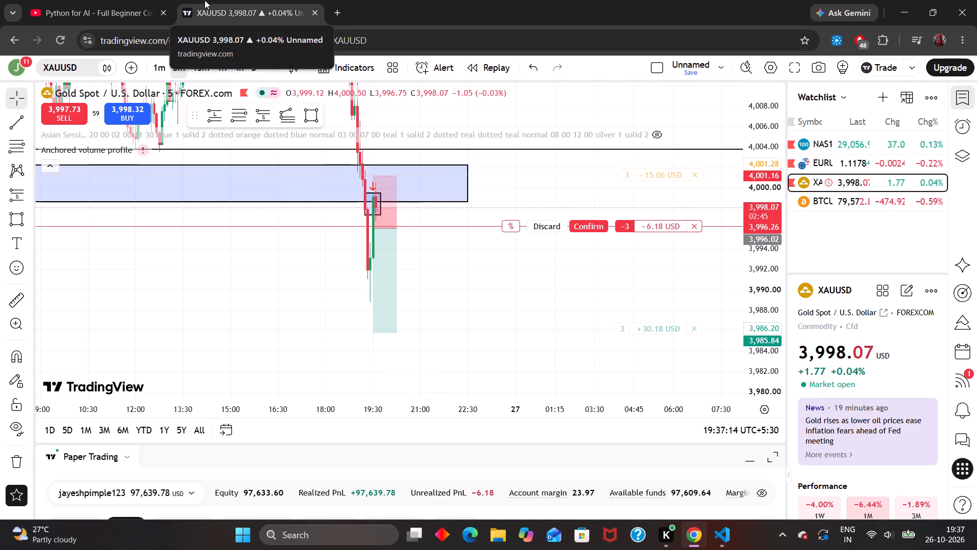
Switch to the Python for AI course video on YouTube and resume it in full screen.
click(129, 0)
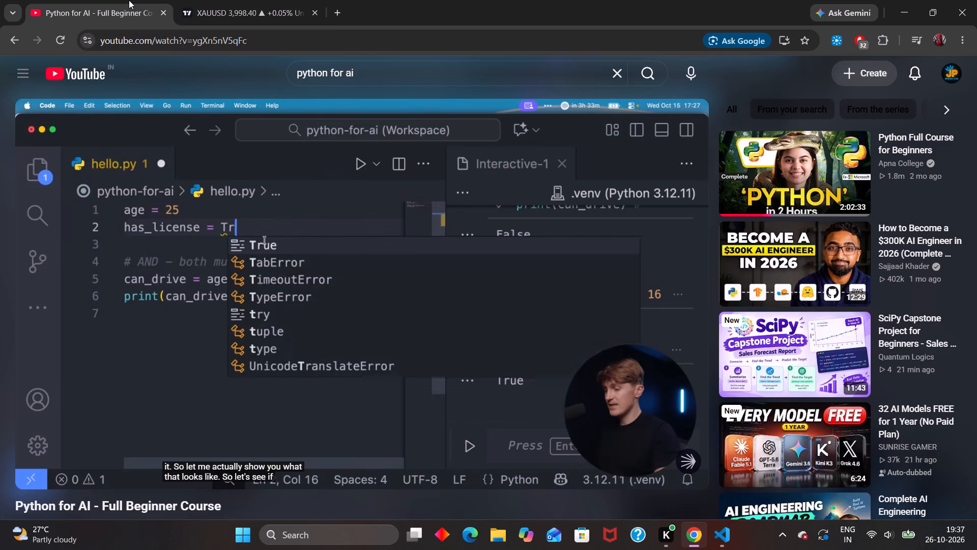
key(space)
text(F)
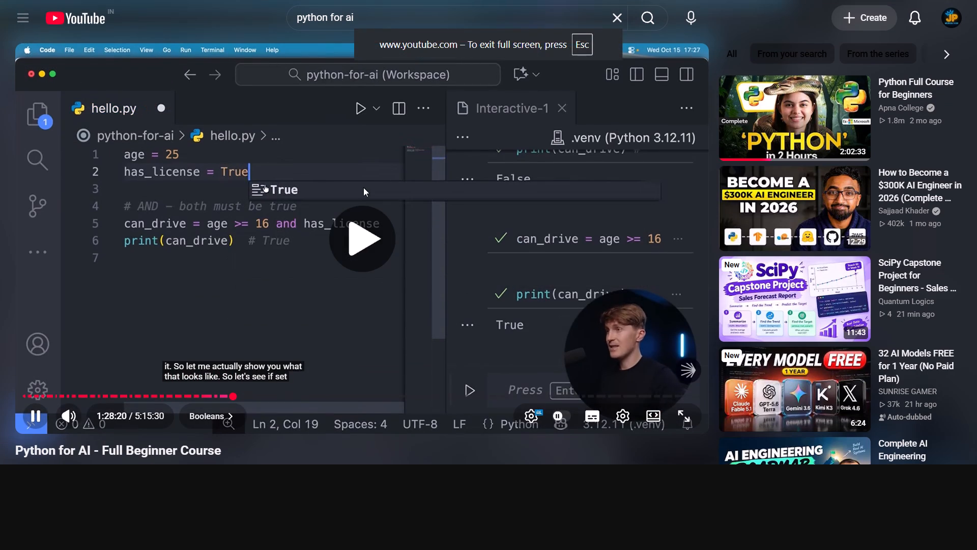
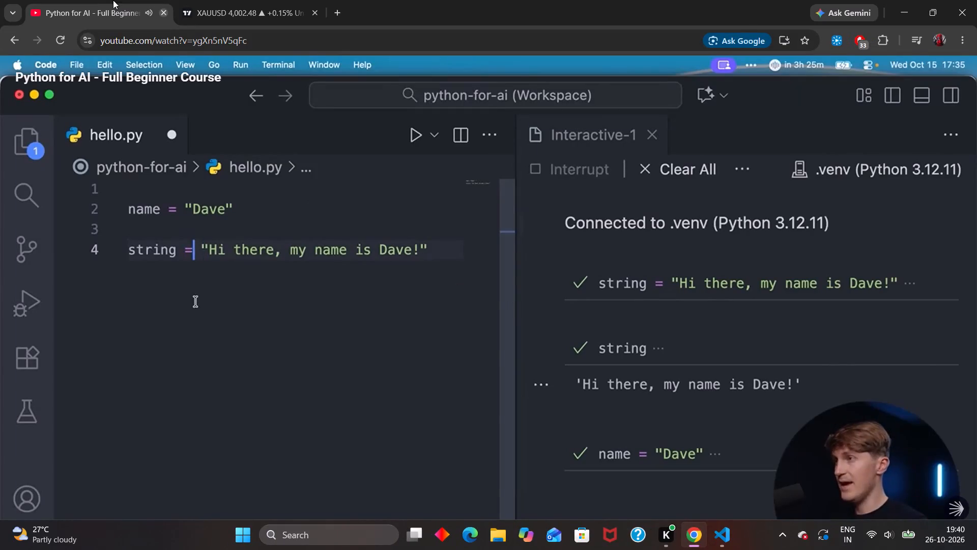
Switch to the XAUUSD chart on TradingView and close the entire paper short position of 3 units.
click(240, 8)
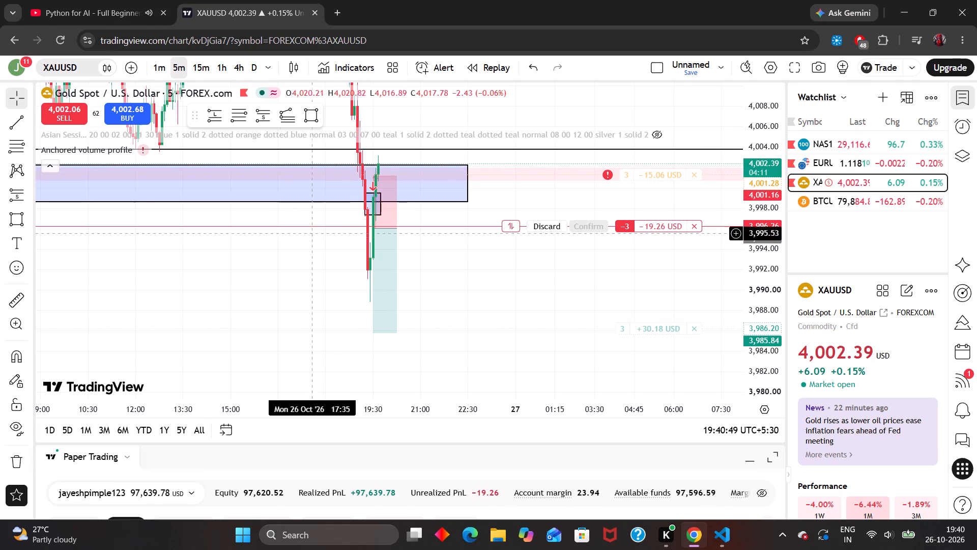
drag(427, 272, 421, 297)
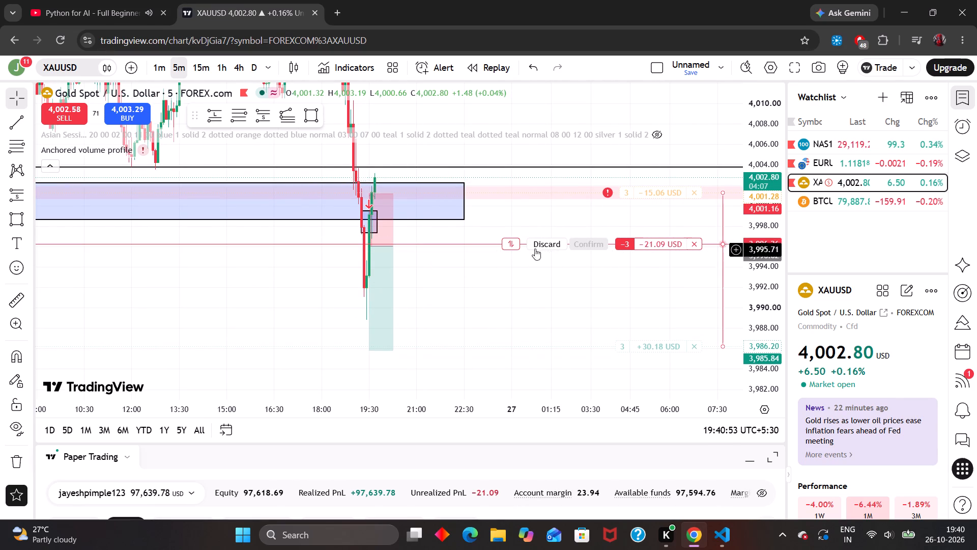
click(698, 245)
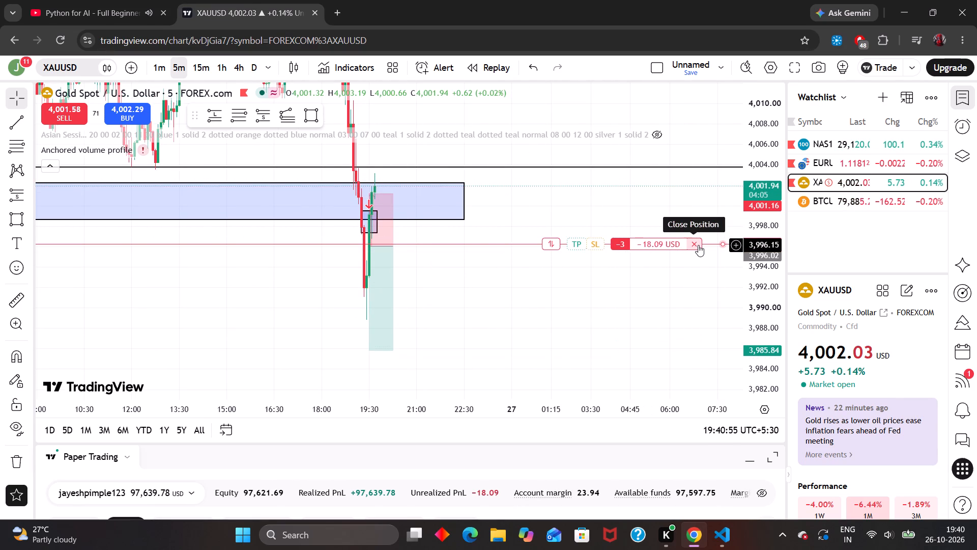
click(602, 339)
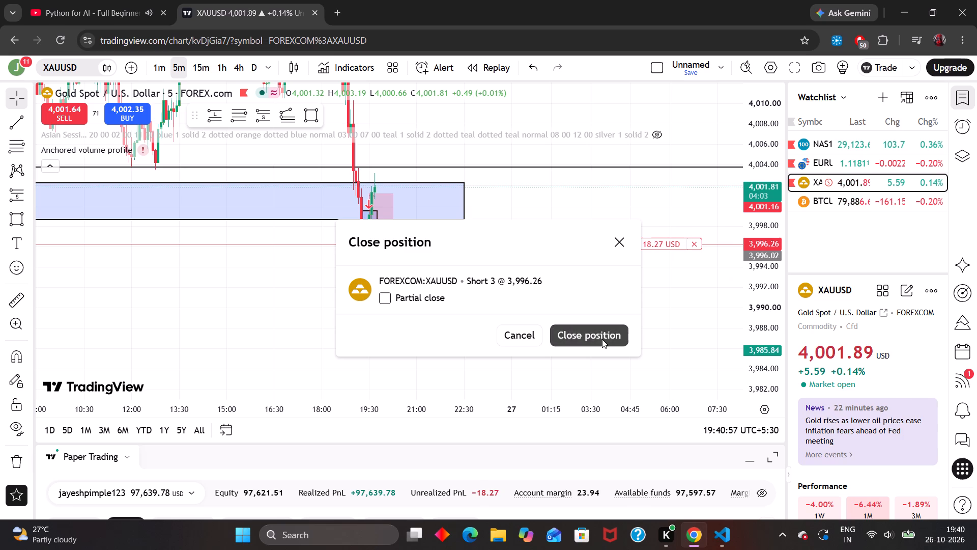
Examine the XAUUSD price zones on the 15-minute, 4-hour and 1-hour timeframes, with a wider price range in view.
click(199, 63)
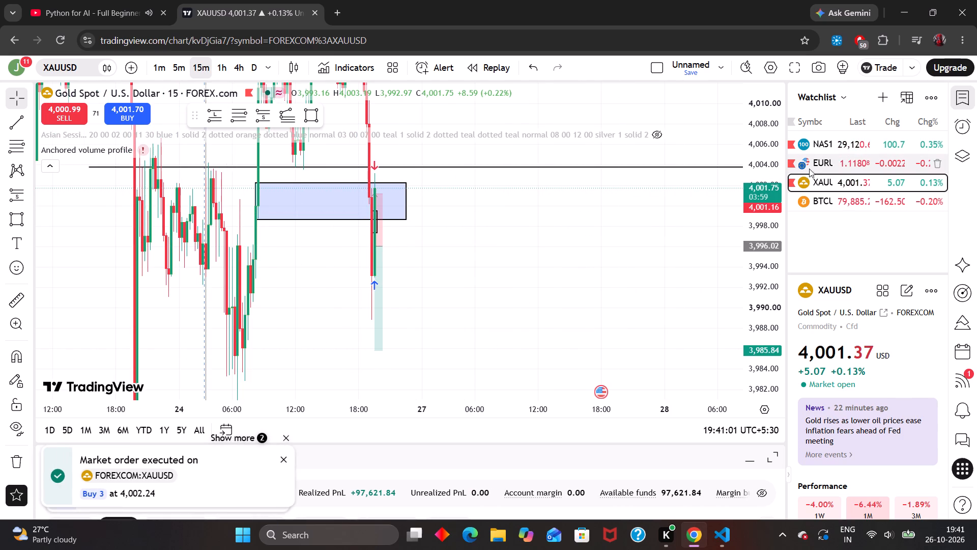
drag(770, 137, 724, 313)
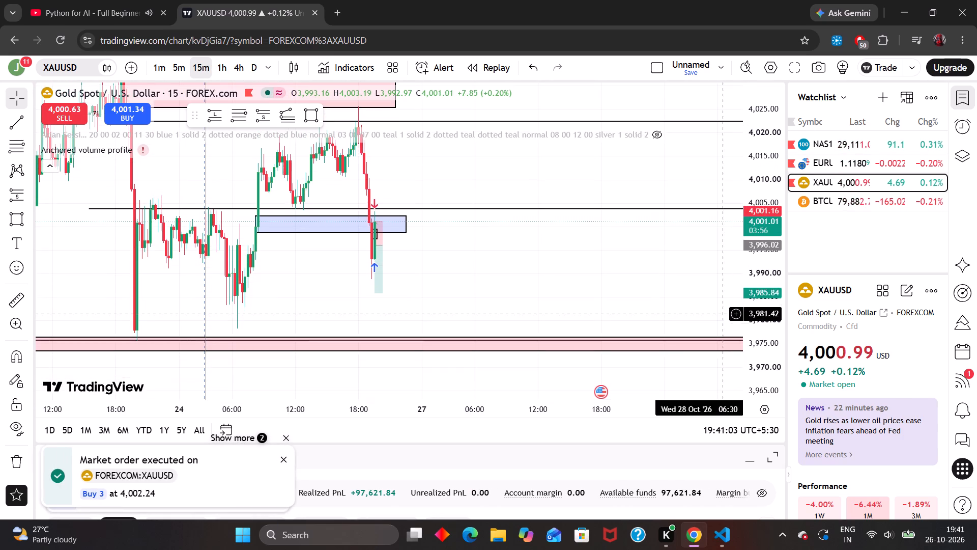
click(230, 71)
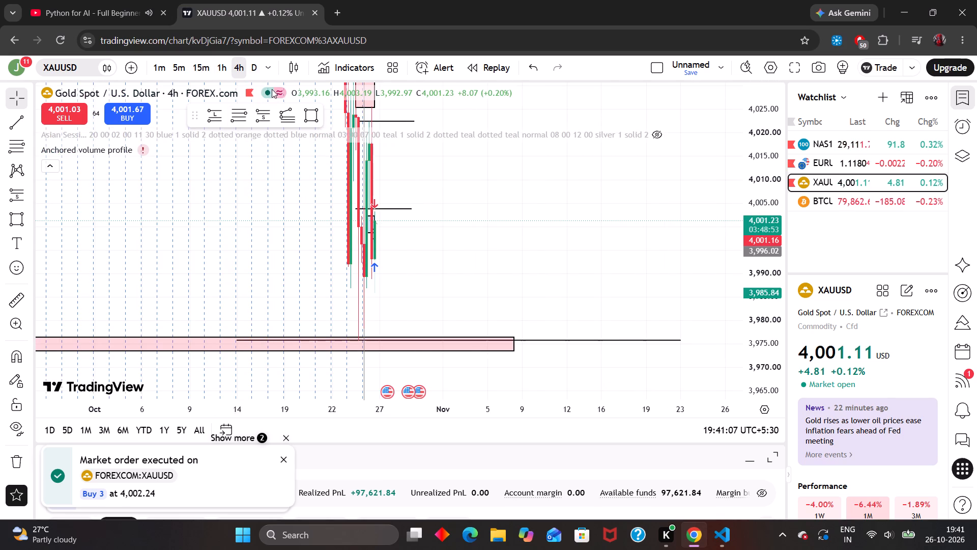
click(230, 75)
click(224, 73)
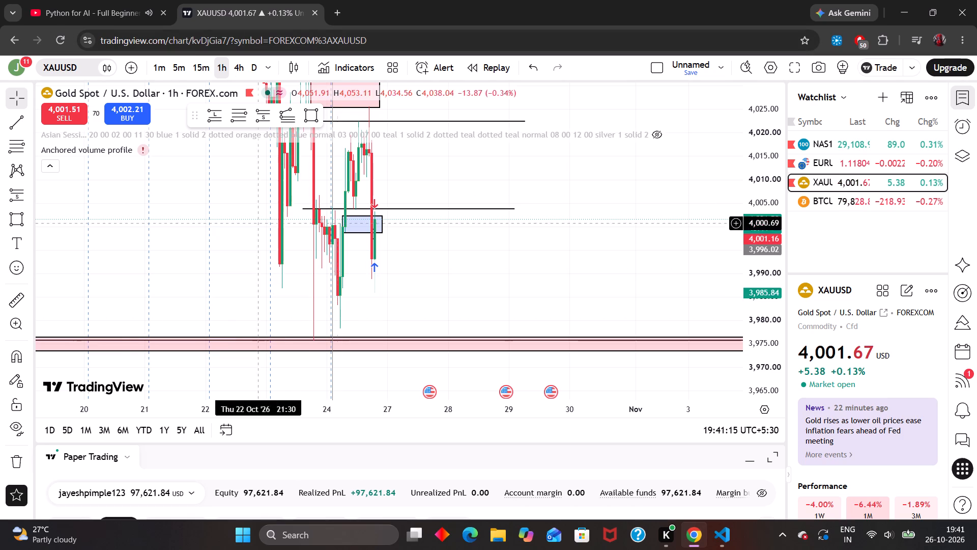
Switch back to the Python for AI course video on YouTube and watch it in full screen.
click(103, 5)
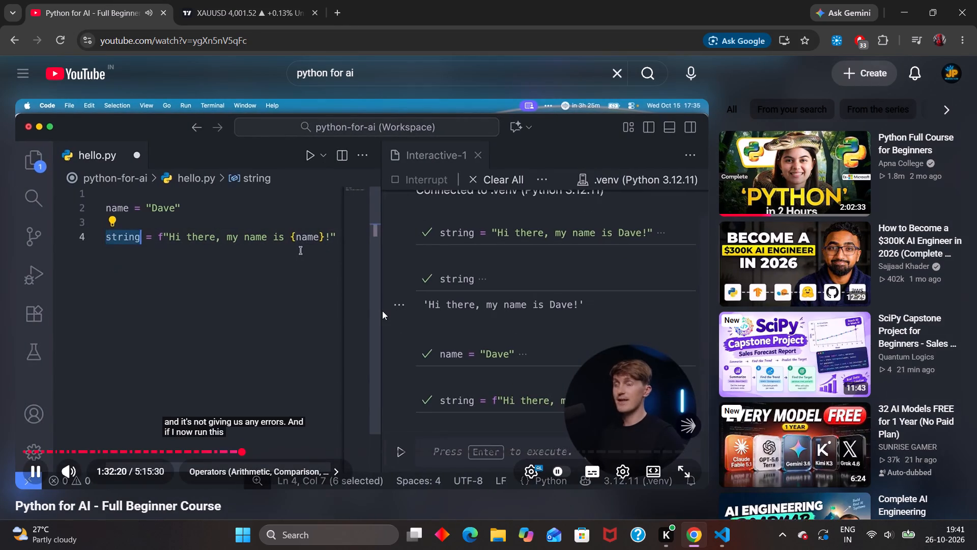
text(VF)
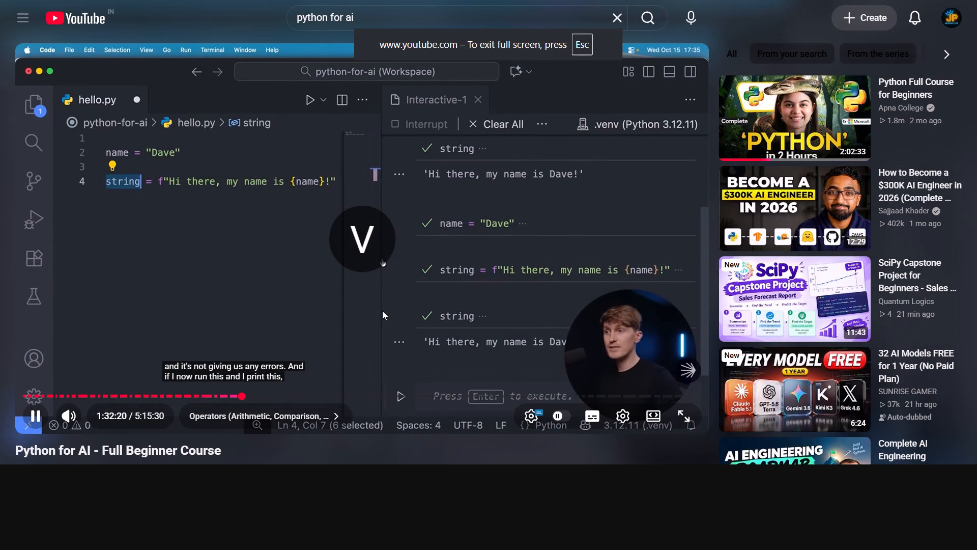